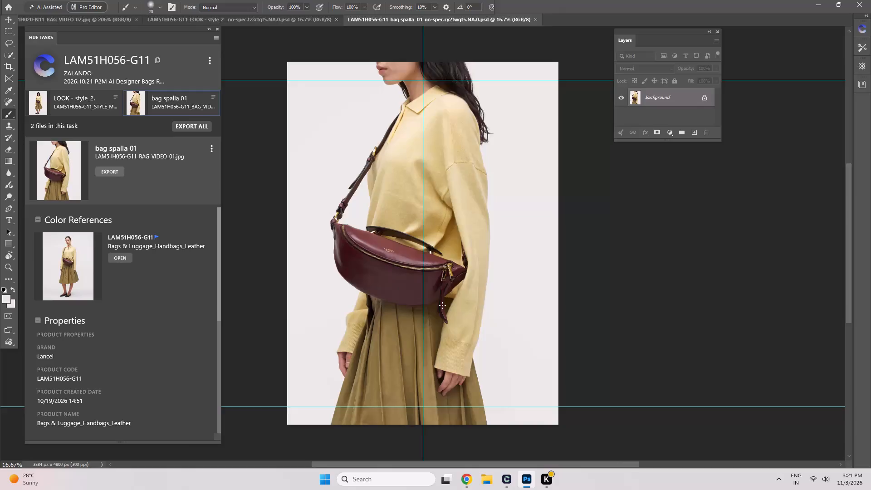
# Examine the bag spalla 01 photo and read its internal post instruction.
pyautogui.scroll(10, 449, 300)
pyautogui.scroll(-11, 449, 300)
pyautogui.press('space')
pyautogui.press('space')
pyautogui.press('space')
pyautogui.press('space')
pyautogui.press('space')
pyautogui.press('space')
pyautogui.press('space')
pyautogui.press('space')
pyautogui.press('space')
pyautogui.press('space')
pyautogui.press('space')
pyautogui.press('space')
pyautogui.press('space')
pyautogui.press('space')
pyautogui.press('space')
pyautogui.press('space')
pyautogui.press('space')
pyautogui.press('space')
pyautogui.press('space')
pyautogui.press('space')
pyautogui.moveTo(406, 219); pyautogui.dragTo(444, 294)
pyautogui.moveTo(219, 277); pyautogui.dragTo(219, 277)
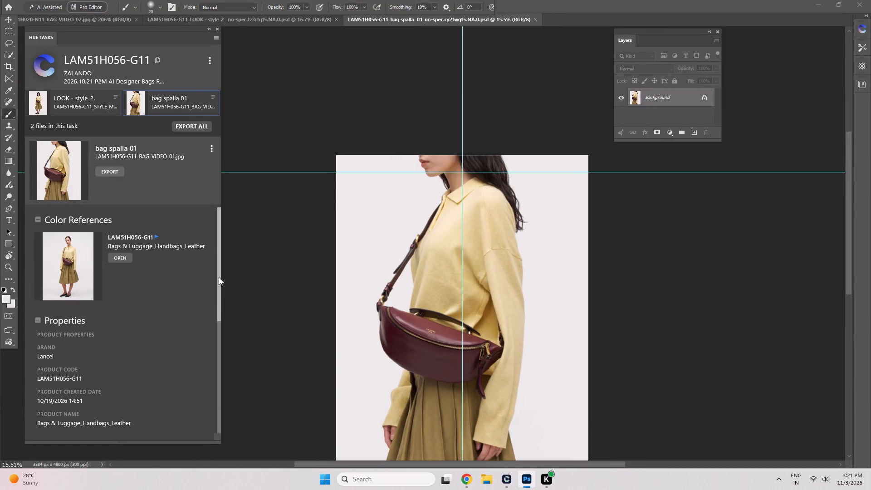
pyautogui.moveTo(219, 277); pyautogui.dragTo(230, 408)
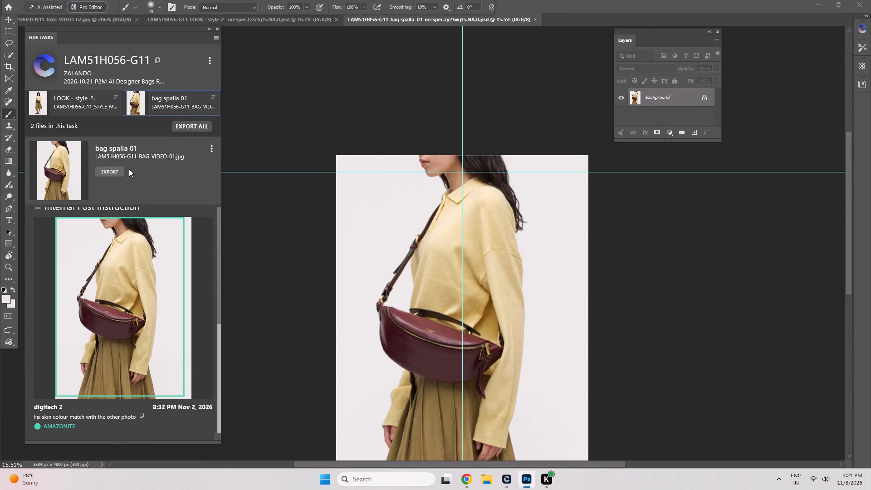
# Switch to the LOOK - style_2 photo and read its internal post instructions against the marked areas.
pyautogui.click(85, 101)
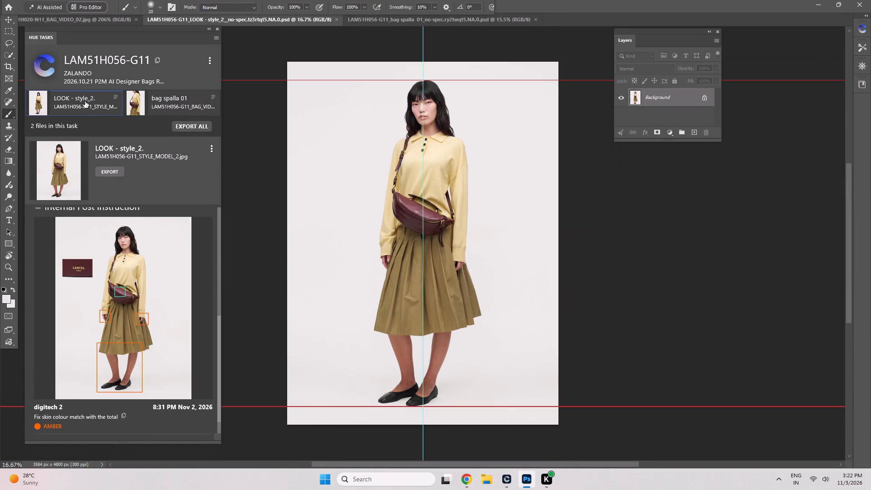
pyautogui.press('space')
pyautogui.press('space')
pyautogui.press('space')
pyautogui.press('space')
pyautogui.press('space')
pyautogui.press('space')
pyautogui.press('space')
pyautogui.press('space')
pyautogui.press('space')
pyautogui.press('space')
pyautogui.press('space')
pyautogui.press('space')
pyautogui.press('space')
pyautogui.press('space')
pyautogui.press('space')
pyautogui.press('space')
pyautogui.press('space')
pyautogui.press('space')
pyautogui.press('space')
pyautogui.press('space')
pyautogui.scroll(4, 397, 380)
pyautogui.moveTo(217, 353); pyautogui.dragTo(217, 358)
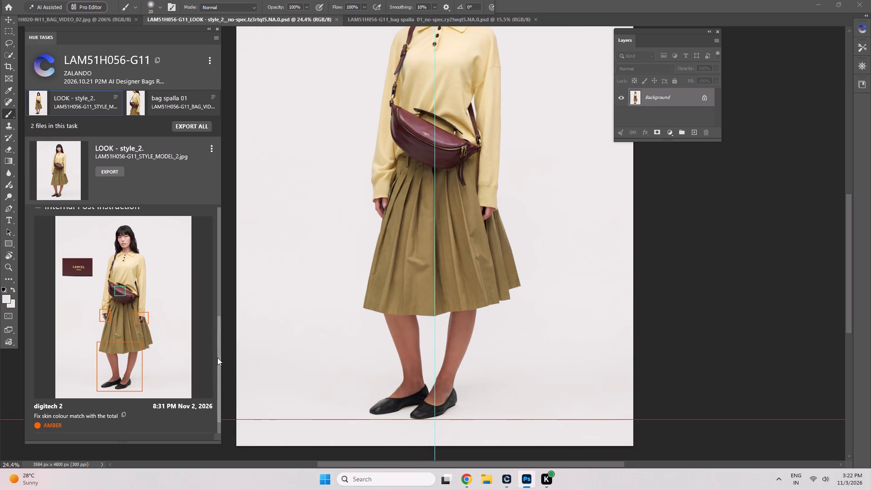
pyautogui.moveTo(217, 358); pyautogui.dragTo(220, 386)
# Select the bare skin of both legs between the skirt hem and the shoes with the Quick Selection tool.
pyautogui.press('space')
pyautogui.press('space')
pyautogui.press('space')
pyautogui.press('space')
pyautogui.press('space')
pyautogui.press('space')
pyautogui.press('space')
pyautogui.press('space')
pyautogui.press('space')
pyautogui.press('space')
pyautogui.press('space')
pyautogui.press('space')
pyautogui.press('space')
pyautogui.press('space')
pyautogui.press('space')
pyautogui.press('space')
pyautogui.press('space')
pyautogui.press('space')
pyautogui.press('space')
pyautogui.press('space')
pyautogui.scroll(6, 421, 365)
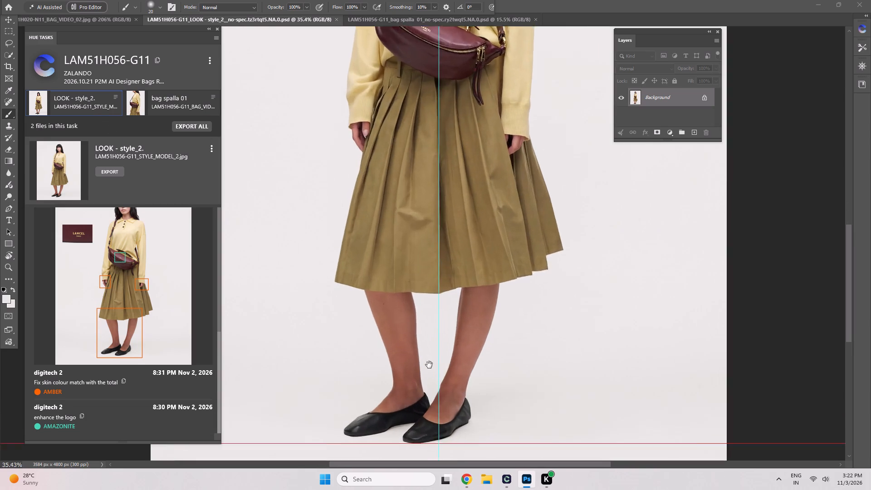
pyautogui.scroll(2, 429, 365)
pyautogui.press('w')
pyautogui.moveTo(381, 281); pyautogui.dragTo(386, 322)
pyautogui.moveTo(499, 286); pyautogui.dragTo(497, 303)
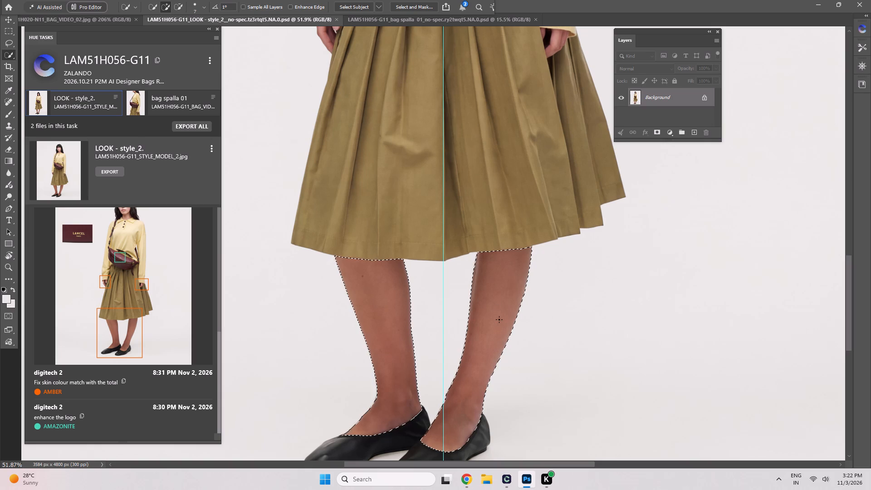
# Add the skin of both hands below the sweater cuffs to the leg selection.
pyautogui.scroll(-10, 494, 360)
pyautogui.press('space')
pyautogui.press('space')
pyautogui.press('space')
pyautogui.press('space')
pyautogui.press('space')
pyautogui.press('space')
pyautogui.press('space')
pyautogui.press('space')
pyautogui.press('space')
pyautogui.press('space')
pyautogui.press('space')
pyautogui.press('space')
pyautogui.press('space')
pyautogui.press('space')
pyautogui.press('space')
pyautogui.press('space')
pyautogui.press('space')
pyautogui.press('space')
pyautogui.press('space')
pyautogui.press('space')
pyautogui.moveTo(484, 280); pyautogui.dragTo(484, 325)
pyautogui.scroll(8, 446, 283)
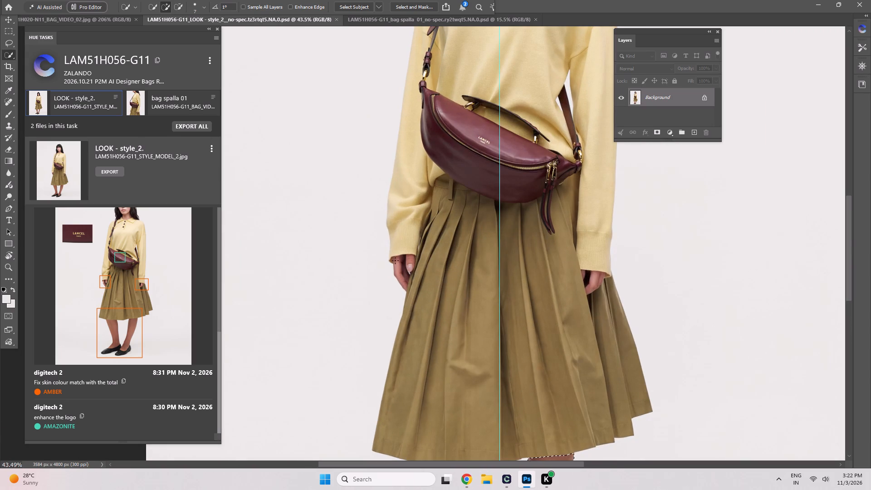
pyautogui.moveTo(398, 259); pyautogui.dragTo(399, 271)
pyautogui.moveTo(412, 259); pyautogui.dragTo(408, 274)
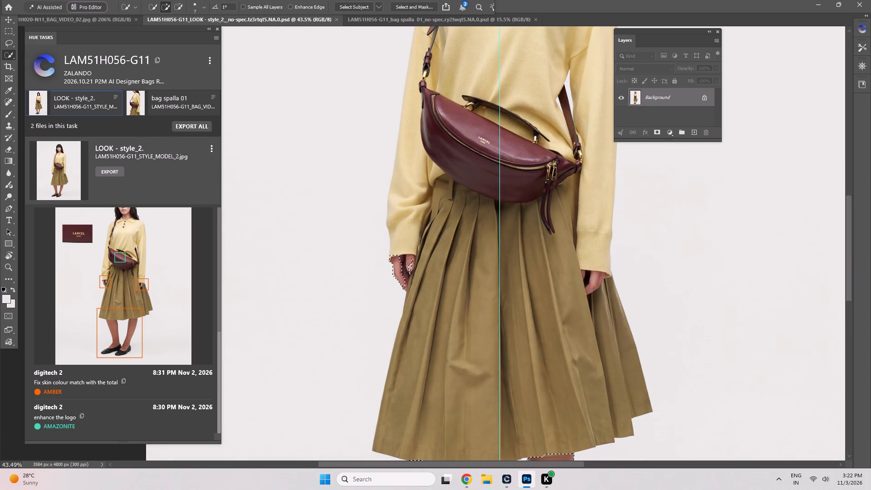
pyautogui.moveTo(408, 274); pyautogui.dragTo(407, 267)
pyautogui.click(407, 266)
pyautogui.moveTo(407, 265); pyautogui.dragTo(400, 267)
pyautogui.moveTo(414, 256); pyautogui.dragTo(408, 256)
pyautogui.moveTo(408, 256); pyautogui.dragTo(406, 256)
pyautogui.moveTo(594, 277); pyautogui.dragTo(595, 281)
pyautogui.moveTo(595, 281); pyautogui.dragTo(594, 284)
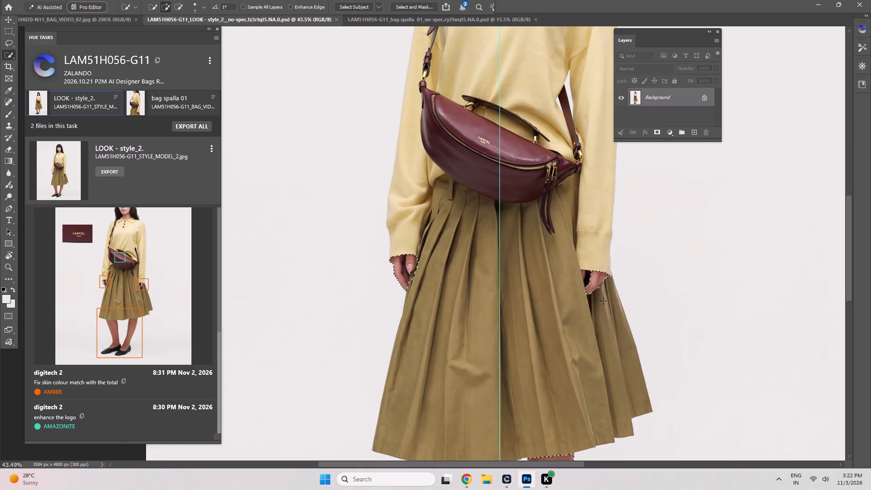
pyautogui.moveTo(585, 272); pyautogui.dragTo(585, 279)
# Lighten the selected legs and hands by slightly raising the RGB midtones with Curves, and deselect.
pyautogui.press('space')
pyautogui.press('space')
pyautogui.press('space')
pyautogui.press('space')
pyautogui.press('space')
pyautogui.press('space')
pyautogui.press('space')
pyautogui.press('space')
pyautogui.press('space')
pyautogui.press('space')
pyautogui.press('space')
pyautogui.press('space')
pyautogui.press('space')
pyautogui.press('space')
pyautogui.press('space')
pyautogui.press('space')
pyautogui.press('space')
pyautogui.press('space')
pyautogui.press('space')
pyautogui.press('space')
pyautogui.scroll(-7, 520, 279)
pyautogui.moveTo(517, 260); pyautogui.dragTo(510, 327)
pyautogui.hotkey('ctrl', 'm')
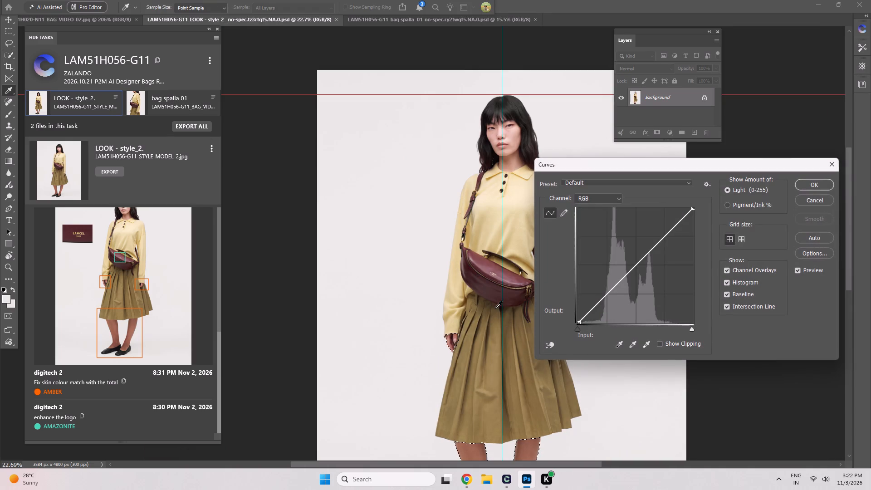
pyautogui.moveTo(635, 265); pyautogui.dragTo(630, 257)
pyautogui.press('Return')
pyautogui.hotkey('ctrl', 'd')
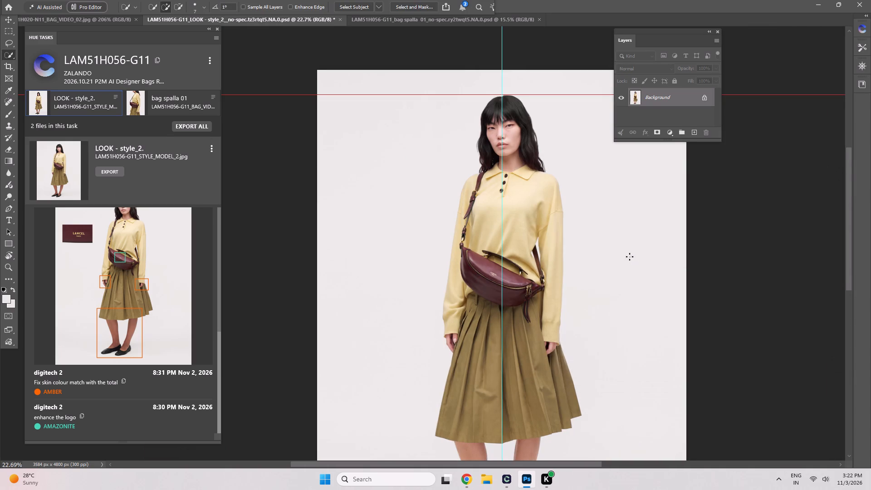
# Select the bare skin of both legs between the skirt hem and the shoes with the Quick Selection tool.
pyautogui.press('space')
pyautogui.press('space')
pyautogui.press('space')
pyautogui.press('space')
pyautogui.press('space')
pyautogui.press('space')
pyautogui.press('space')
pyautogui.press('space')
pyautogui.press('space')
pyautogui.press('space')
pyautogui.press('space')
pyautogui.press('space')
pyautogui.press('space')
pyautogui.press('space')
pyautogui.press('space')
pyautogui.press('space')
pyautogui.press('space')
pyautogui.press('space')
pyautogui.press('space')
pyautogui.press('space')
pyautogui.scroll(-6, 622, 264)
pyautogui.moveTo(592, 350); pyautogui.dragTo(572, 272)
pyautogui.scroll(10, 523, 325)
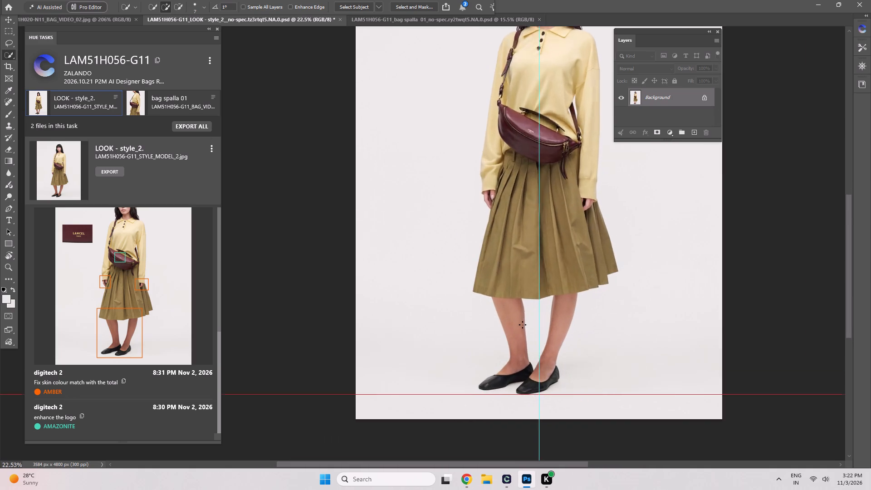
pyautogui.moveTo(508, 304); pyautogui.dragTo(511, 321)
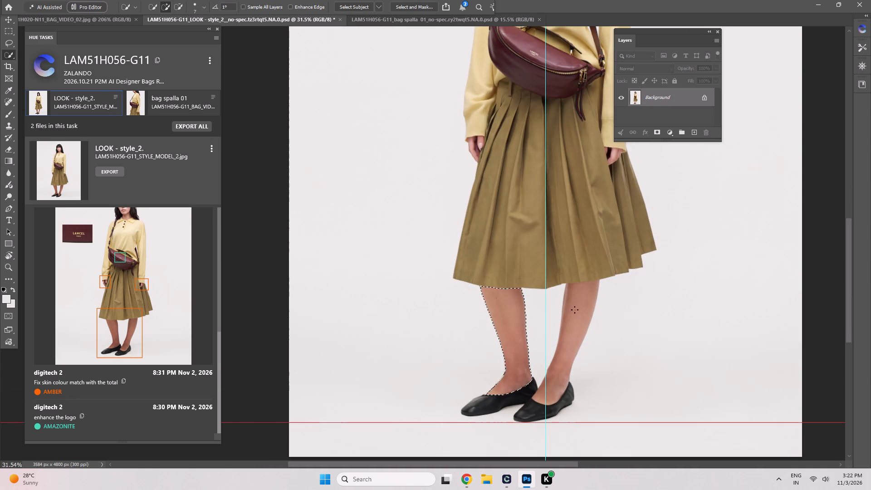
pyautogui.moveTo(575, 310); pyautogui.dragTo(572, 335)
# Shift the selected legs' midtones with Color Balance: Cyan to Red -23, Magenta to Green about +5, Yellow to Blue +8.
pyautogui.hotkey('ctrl', 'b')
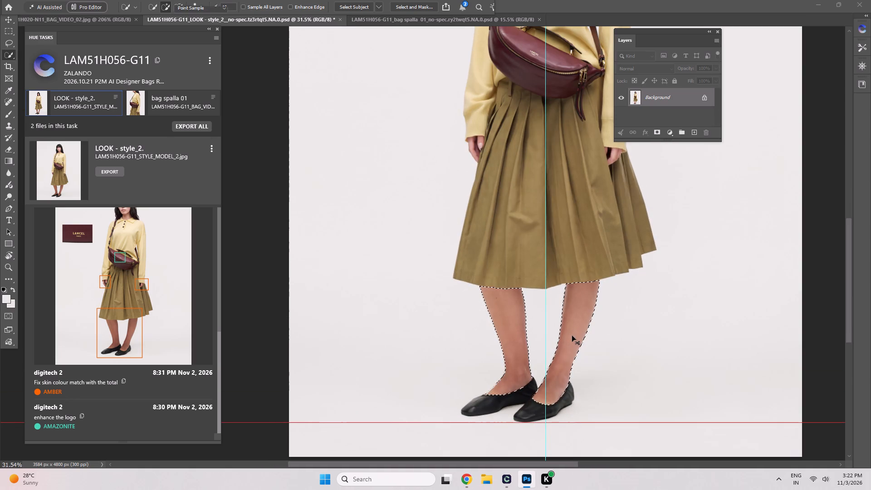
pyautogui.press('Down')
pyautogui.press('Down')
pyautogui.press('Down')
pyautogui.press('Down')
pyautogui.press('Down')
pyautogui.press('Down')
pyautogui.press('Down')
pyautogui.press('Down')
pyautogui.press('Down')
pyautogui.press('Down')
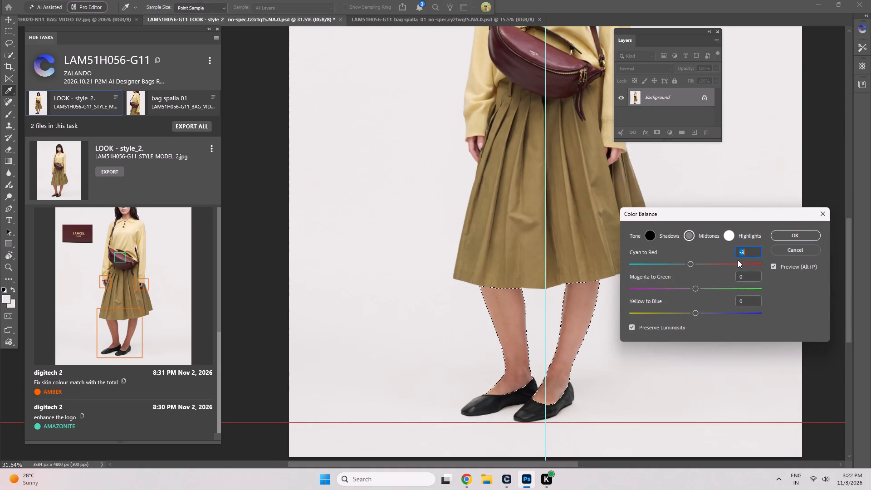
pyautogui.press('Down')
pyautogui.press('Down')
pyautogui.press('Down')
pyautogui.press('Down')
pyautogui.press('Down')
pyautogui.press('Down')
pyautogui.press('Down')
pyautogui.press('Down')
pyautogui.press('Down')
pyautogui.press('Down')
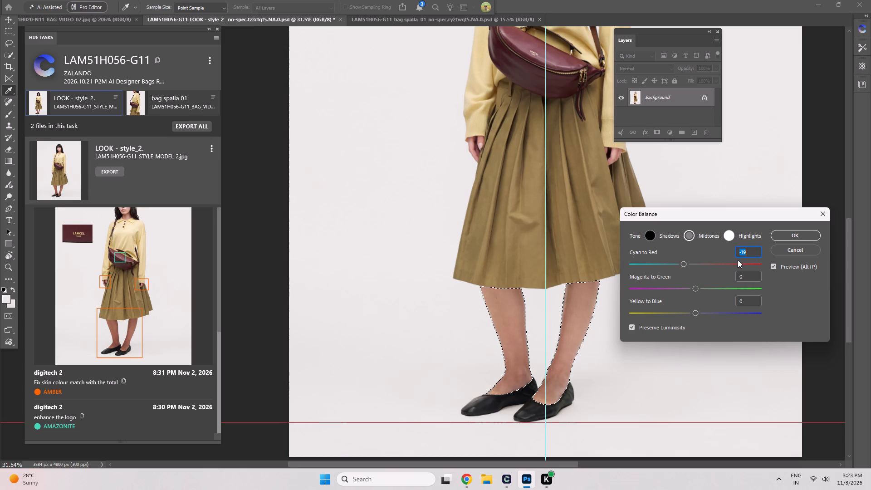
pyautogui.press('Down')
pyautogui.press('Down')
pyautogui.press('Down')
pyautogui.press('Down')
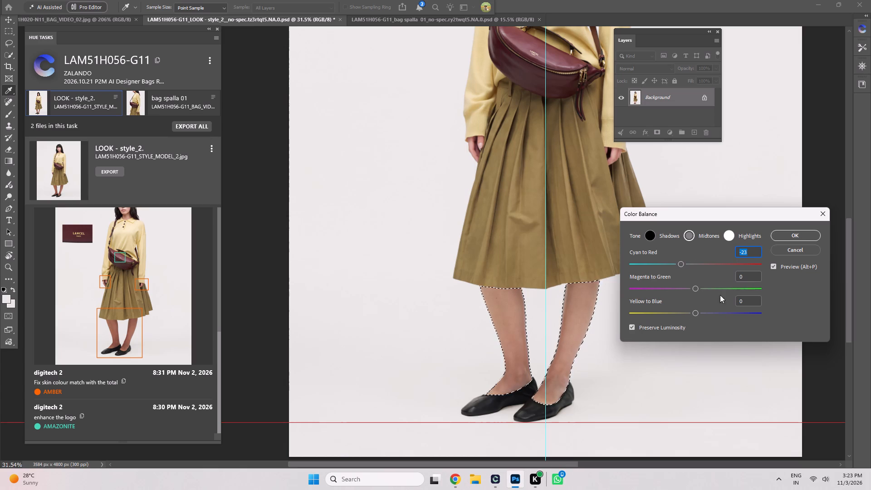
pyautogui.click(753, 303)
pyautogui.press('Up')
pyautogui.press('Up')
pyautogui.press('Up')
pyautogui.press('Up')
pyautogui.press('Up')
pyautogui.press('Up')
pyautogui.press('Up')
pyautogui.press('Up')
pyautogui.press('Up')
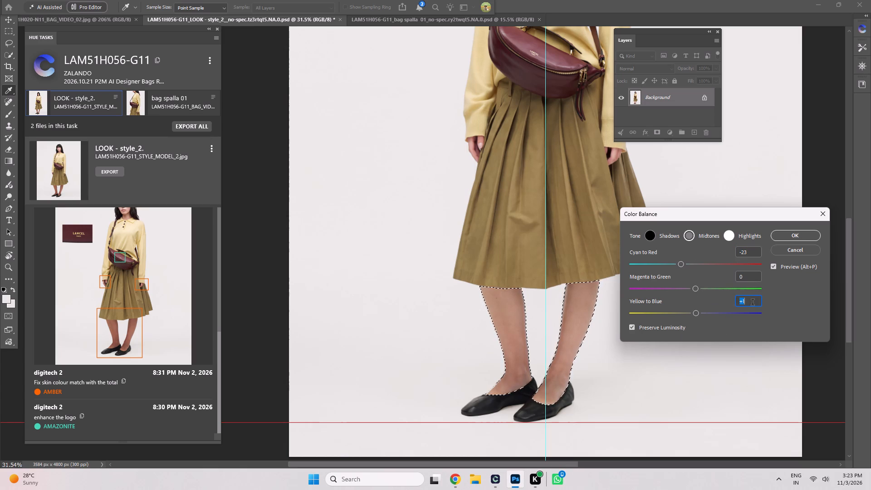
pyautogui.press('Down')
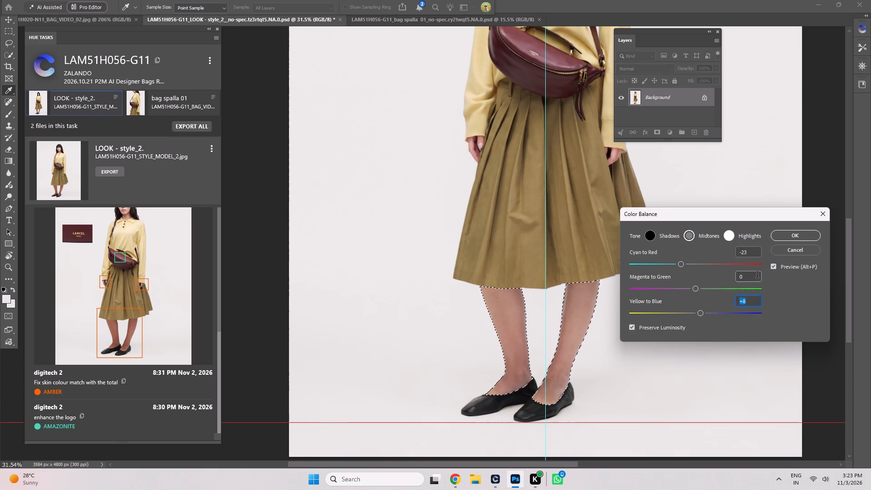
pyautogui.click(757, 275)
pyautogui.press('Up')
pyautogui.press('Up')
pyautogui.press('Up')
pyautogui.press('Up')
pyautogui.press('Up')
pyautogui.press('Up')
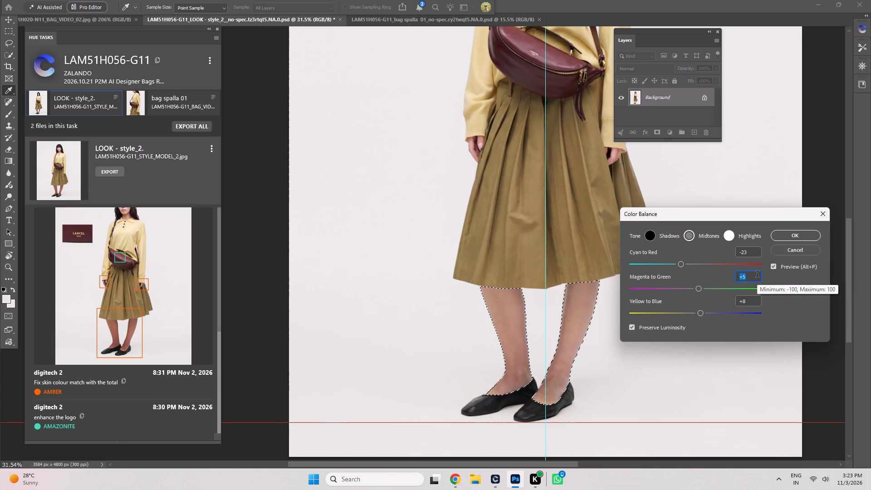
pyautogui.press('Return')
# Lighten the selected legs by slightly raising the RGB midtones with Curves, and deselect.
pyautogui.hotkey('ctrl', 'm')
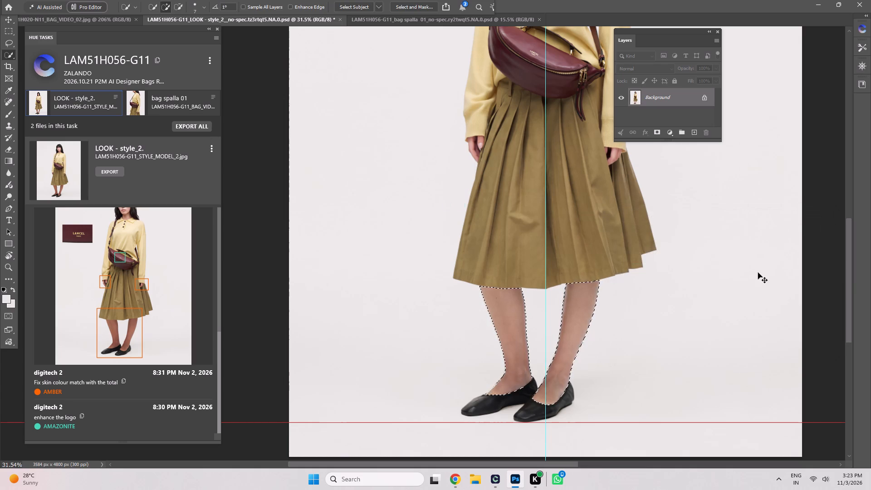
pyautogui.moveTo(636, 265); pyautogui.dragTo(631, 260)
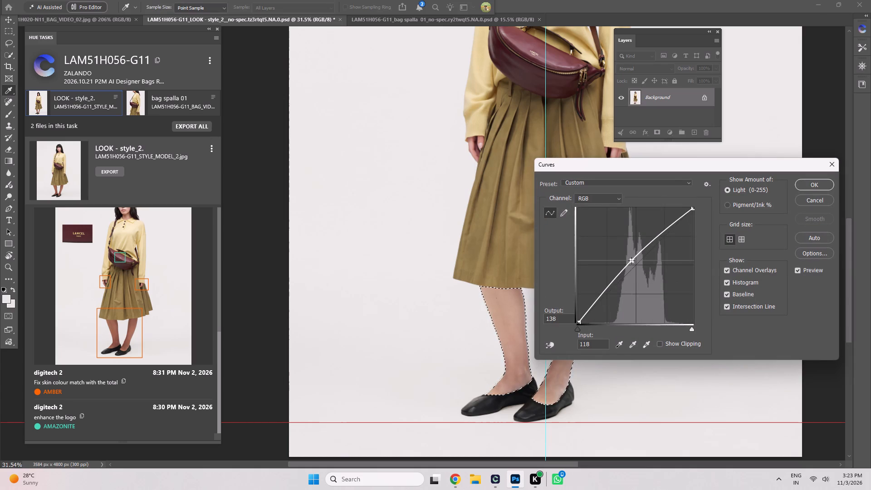
pyautogui.moveTo(631, 260); pyautogui.dragTo(633, 260)
pyautogui.press('Return')
pyautogui.hotkey('ctrl', 'd')
# Select the skin of the model's right hand below the sweater cuff, excluding the adjacent skirt fabric from the selection.
pyautogui.press('space')
pyautogui.press('space')
pyautogui.press('space')
pyautogui.press('space')
pyautogui.press('space')
pyautogui.press('space')
pyautogui.press('space')
pyautogui.press('space')
pyautogui.press('space')
pyautogui.press('space')
pyautogui.press('space')
pyautogui.press('space')
pyautogui.press('space')
pyautogui.press('space')
pyautogui.press('space')
pyautogui.press('space')
pyautogui.press('space')
pyautogui.press('space')
pyautogui.press('space')
pyautogui.press('space')
pyautogui.scroll(-4, 494, 170)
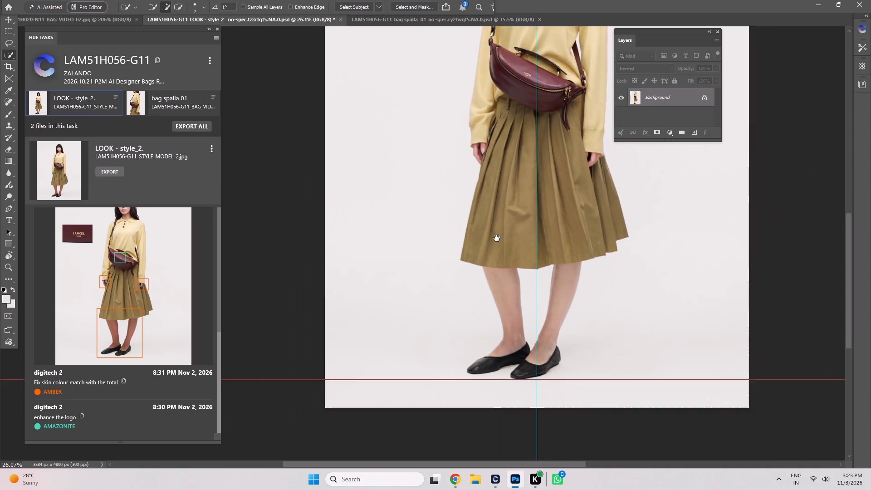
pyautogui.scroll(-2, 497, 248)
pyautogui.moveTo(519, 231); pyautogui.dragTo(508, 287)
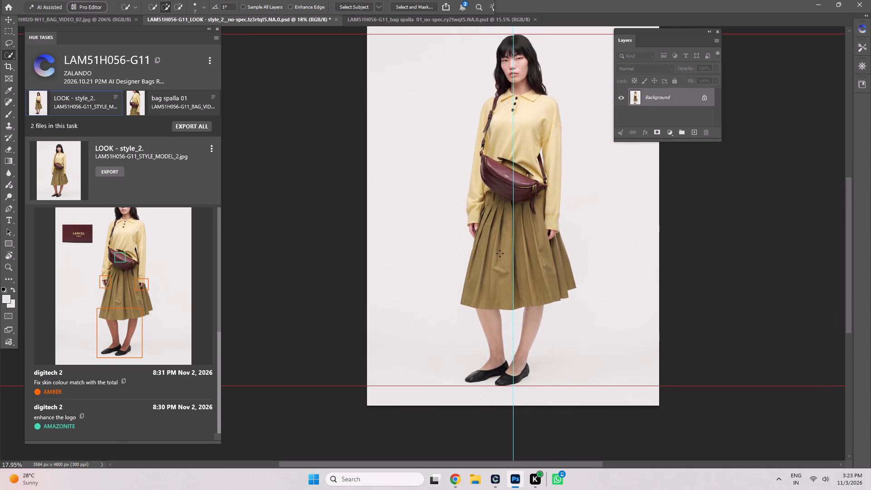
pyautogui.scroll(17, 488, 218)
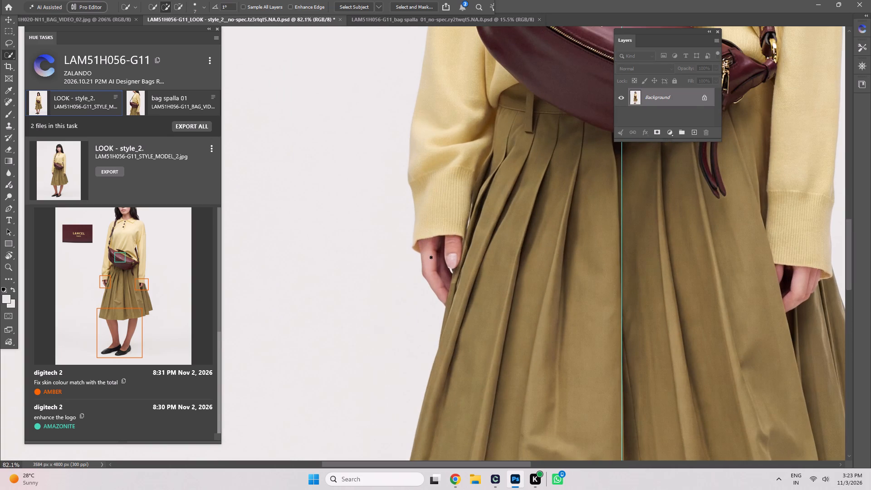
pyautogui.click(431, 257)
pyautogui.moveTo(428, 248); pyautogui.dragTo(435, 280)
pyautogui.moveTo(444, 269); pyautogui.dragTo(443, 273)
pyautogui.moveTo(451, 257); pyautogui.dragTo(454, 241)
pyautogui.keyDown('alt'); pyautogui.moveTo(465, 239); pyautogui.dragTo(464, 255); pyautogui.keyUp('alt')
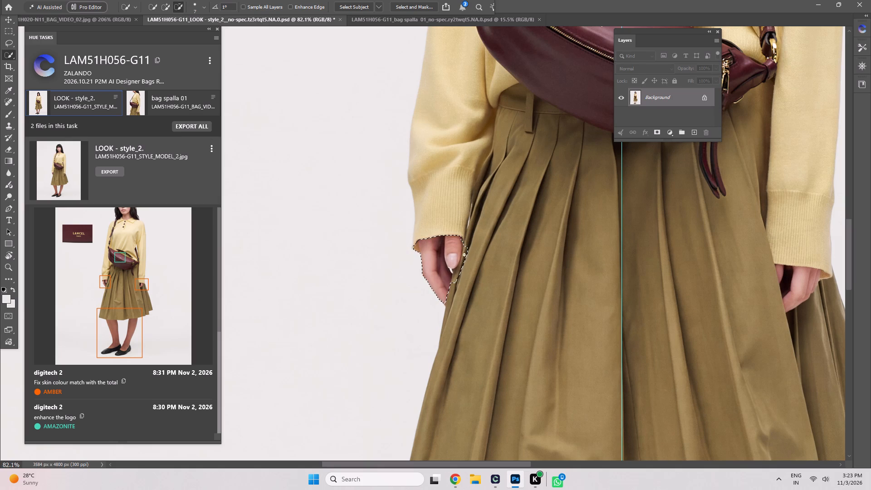
pyautogui.keyDown('alt'); pyautogui.moveTo(464, 255); pyautogui.dragTo(450, 278); pyautogui.keyUp('alt')
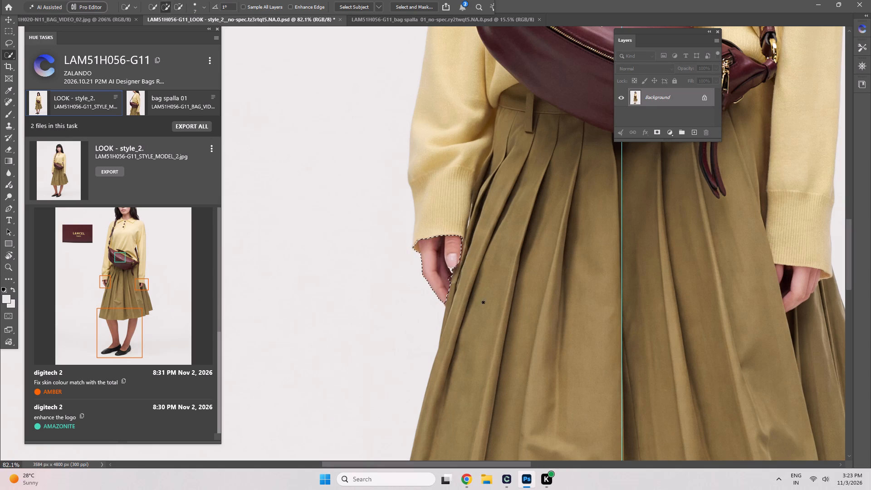
# Shift the selected hand's midtones with Color Balance to Cyan to Red -6 and Magenta to Green about +4, and deselect.
pyautogui.scroll(-7, 483, 303)
pyautogui.press('space')
pyautogui.press('space')
pyautogui.press('space')
pyautogui.press('space')
pyautogui.press('space')
pyautogui.press('space')
pyautogui.press('space')
pyautogui.press('space')
pyautogui.press('space')
pyautogui.press('space')
pyautogui.press('space')
pyautogui.press('space')
pyautogui.press('space')
pyautogui.press('space')
pyautogui.press('space')
pyautogui.moveTo(536, 304); pyautogui.dragTo(475, 285)
pyautogui.scroll(3, 621, 271)
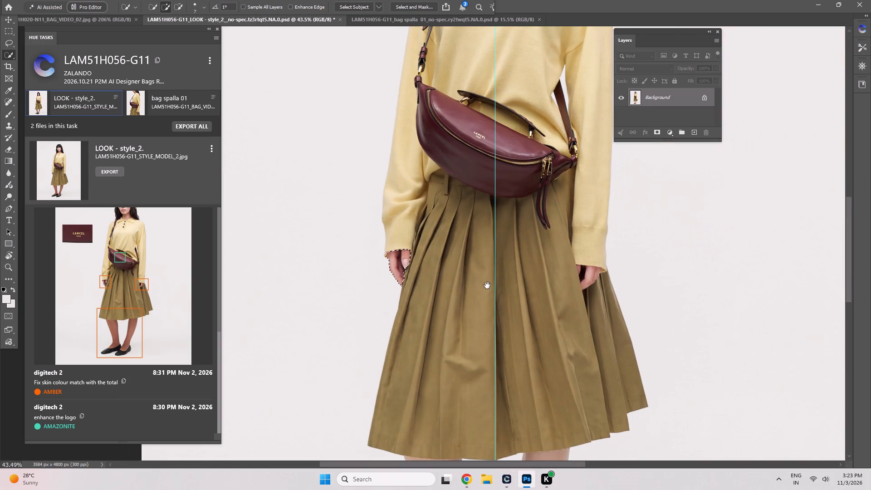
pyautogui.scroll(-3, 575, 278)
pyautogui.hotkey('ctrl', 'b')
pyautogui.hotkey('ctrl', 'b')
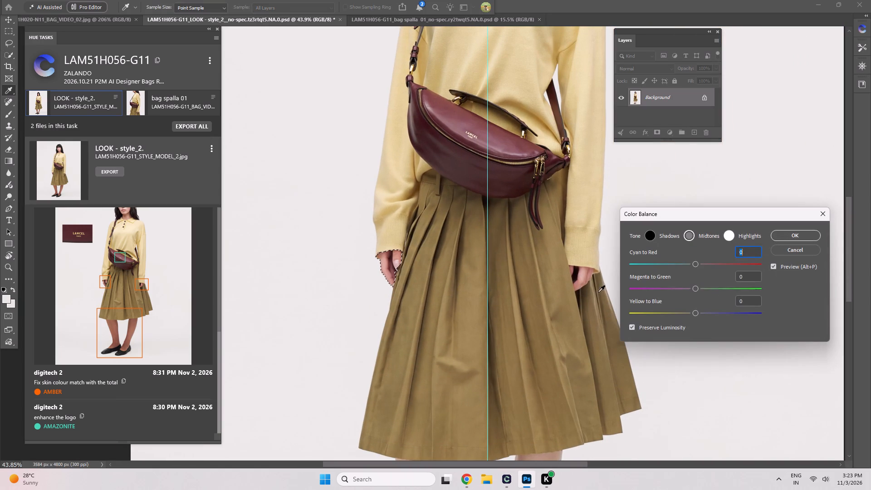
pyautogui.press('Down')
pyautogui.press('Down')
pyautogui.press('Down')
pyautogui.press('Down')
pyautogui.press('Down')
pyautogui.press('Down')
pyautogui.click(750, 279)
pyautogui.press('Up')
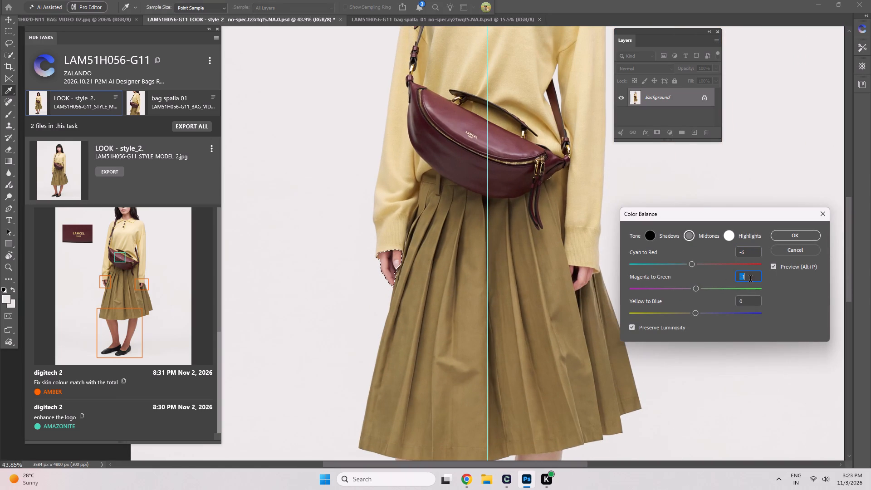
pyautogui.press('Up')
pyautogui.press('Up')
pyautogui.press('Up')
pyautogui.press('Down')
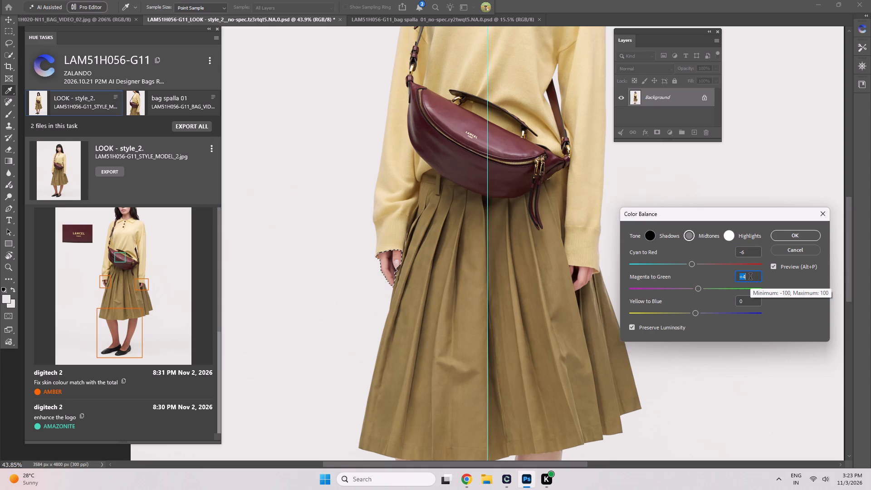
pyautogui.press('Return')
pyautogui.hotkey('ctrl', 'd')
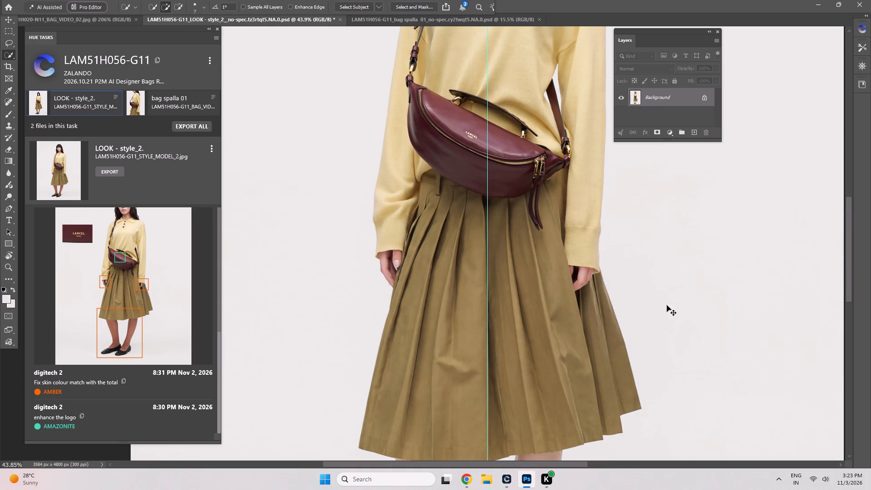
# Read the bag spalla 01 photo's post instruction and compare its skin colour with the LOOK - style_2 photo.
pyautogui.scroll(-9, 611, 276)
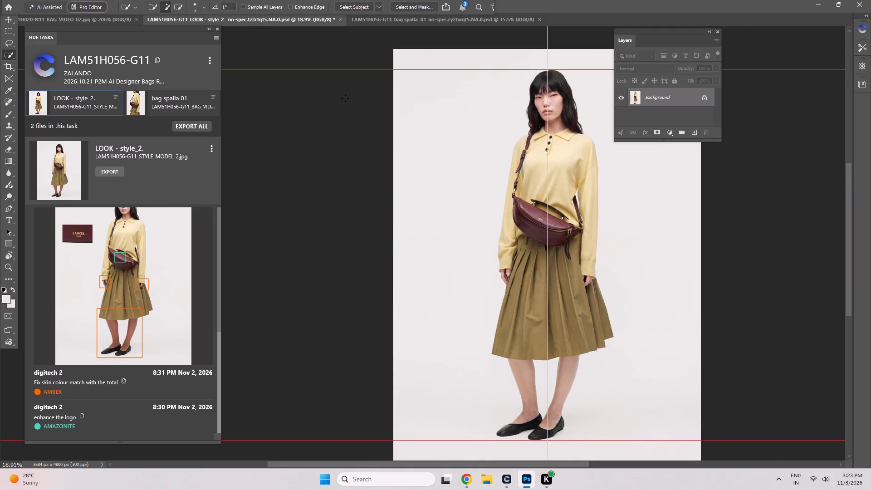
pyautogui.click(185, 101)
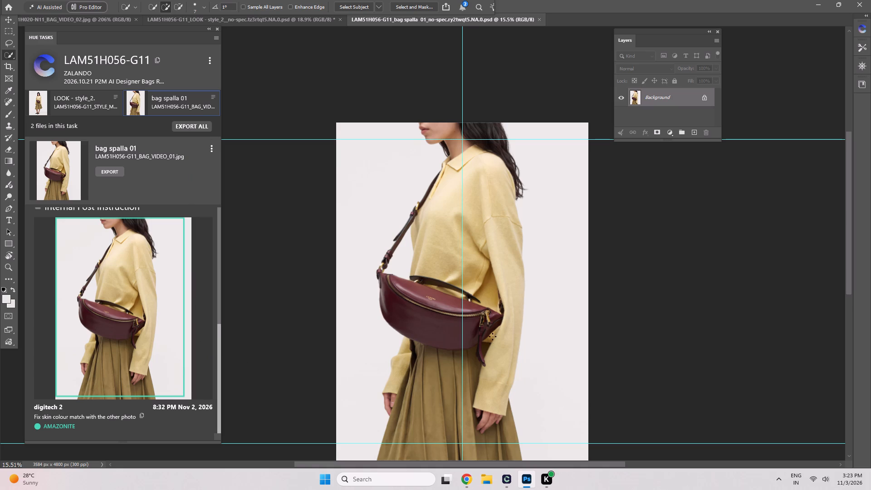
pyautogui.scroll(-5, 493, 337)
pyautogui.scroll(8, 493, 337)
pyautogui.press('space')
pyautogui.press('space')
pyautogui.press('space')
pyautogui.press('space')
pyautogui.press('space')
pyautogui.press('space')
pyautogui.press('space')
pyautogui.moveTo(436, 260); pyautogui.dragTo(428, 292)
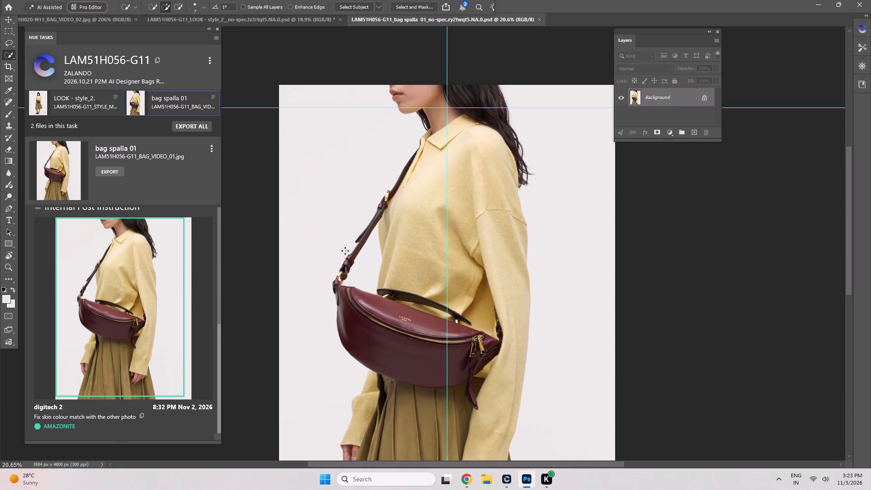
pyautogui.click(92, 107)
pyautogui.click(179, 106)
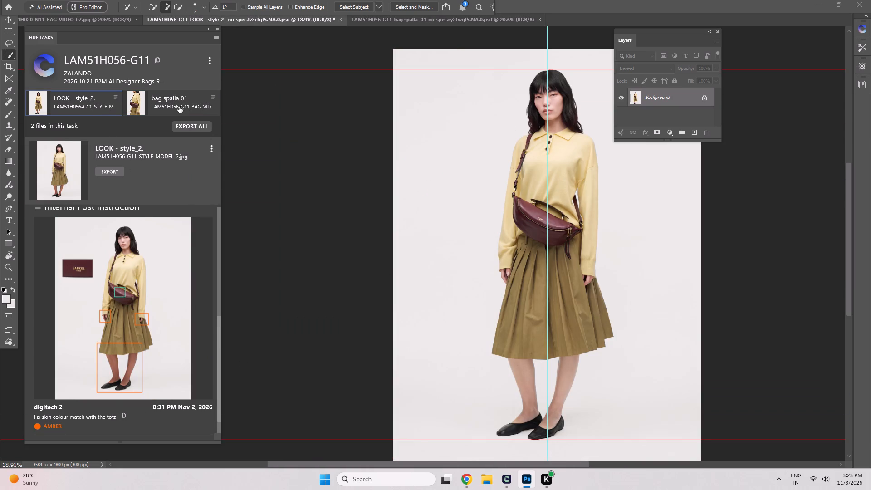
# Select the model's face and neck skin in the bag spalla 01 photo, refining the selection edge where the neck meets the collar.
pyautogui.click(179, 106)
pyautogui.press('space')
pyautogui.press('space')
pyautogui.press('space')
pyautogui.press('space')
pyautogui.press('space')
pyautogui.press('space')
pyautogui.press('space')
pyautogui.press('space')
pyautogui.press('space')
pyautogui.press('space')
pyautogui.press('space')
pyautogui.press('space')
pyautogui.press('space')
pyautogui.press('space')
pyautogui.press('space')
pyautogui.press('space')
pyautogui.press('space')
pyautogui.press('space')
pyautogui.press('space')
pyautogui.press('space')
pyautogui.scroll(5, 435, 0)
pyautogui.moveTo(438, 82); pyautogui.dragTo(426, 338)
pyautogui.scroll(4, 445, 216)
pyautogui.moveTo(381, 157); pyautogui.dragTo(378, 176)
pyautogui.moveTo(476, 204); pyautogui.dragTo(470, 202)
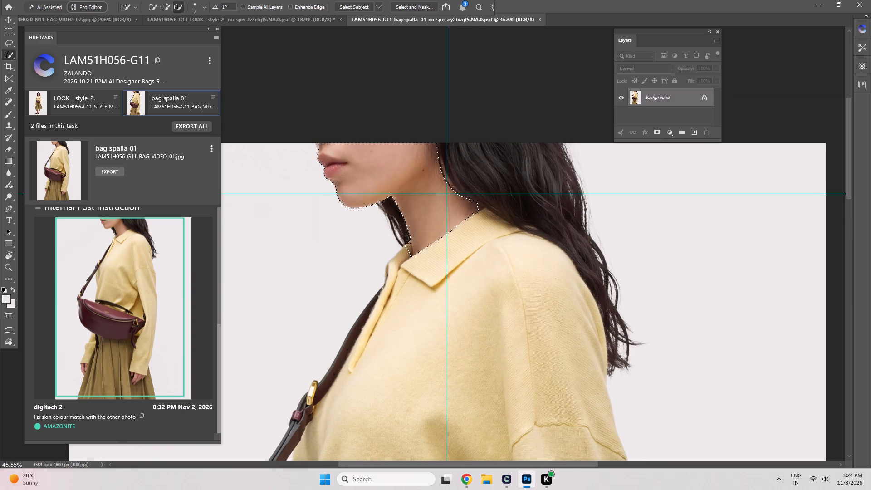
pyautogui.keyDown('alt'); pyautogui.moveTo(409, 241); pyautogui.dragTo(412, 255); pyautogui.keyUp('alt')
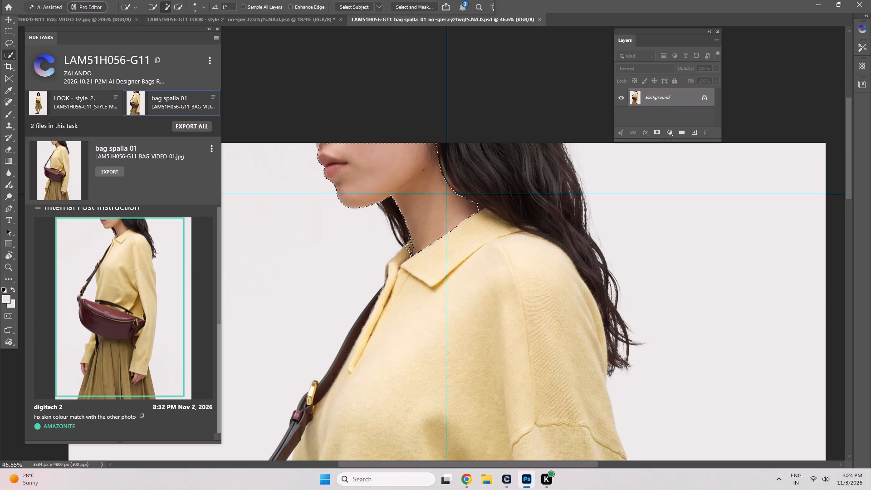
pyautogui.keyDown('alt'); pyautogui.moveTo(406, 239); pyautogui.dragTo(409, 254); pyautogui.keyUp('alt')
pyautogui.keyDown('alt'); pyautogui.doubleClick(407, 245); pyautogui.keyUp('alt')
pyautogui.keyDown('alt'); pyautogui.moveTo(406, 243); pyautogui.dragTo(407, 249); pyautogui.keyUp('alt')
# Lighten the selected face and neck by slightly raising the RGB midtones with Curves, and deselect.
pyautogui.hotkey('ctrl', 'm')
pyautogui.moveTo(637, 261); pyautogui.dragTo(633, 258)
pyautogui.click(633, 258)
pyautogui.press('Return')
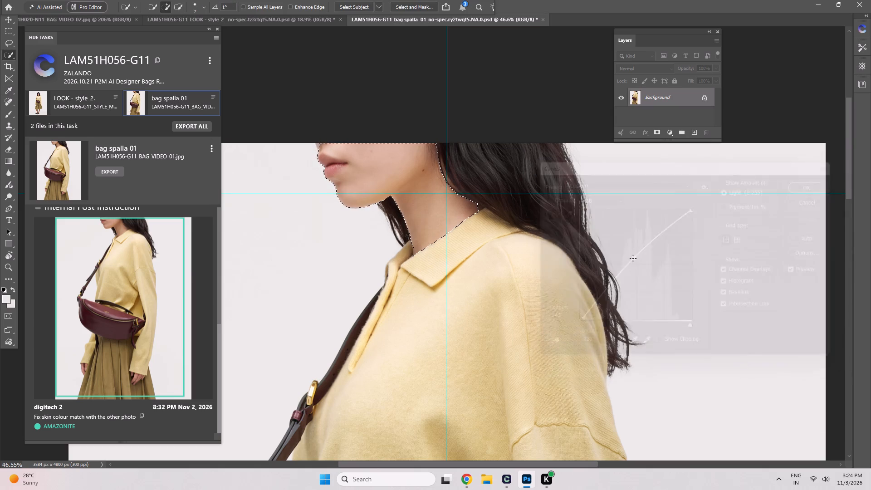
pyautogui.hotkey('ctrl', 'd')
# Remove the dark mole on the jaw and the small spot on the cheek with the Spot Healing Brush.
pyautogui.scroll(9, 417, 152)
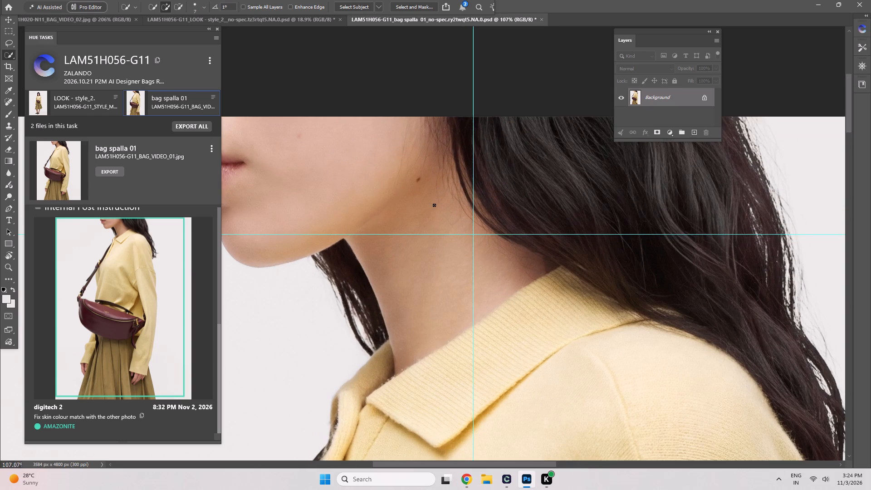
pyautogui.press('j')
pyautogui.click(418, 181)
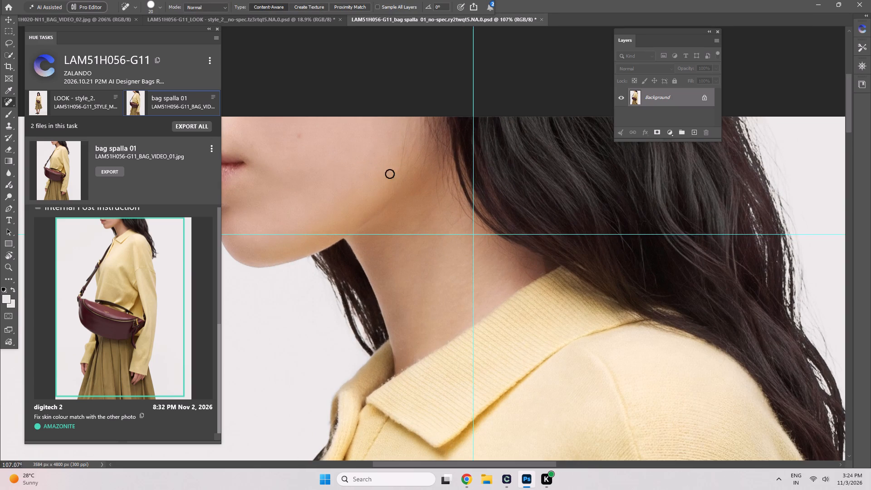
pyautogui.click(301, 137)
# Select the skin of both hands below the sweater cuffs, including the fingertips and the separate thumb beside the skirt.
pyautogui.scroll(-5, 304, 116)
pyautogui.press('space')
pyautogui.press('space')
pyautogui.press('space')
pyautogui.press('space')
pyautogui.press('space')
pyautogui.press('space')
pyautogui.press('space')
pyautogui.press('space')
pyautogui.press('space')
pyautogui.press('space')
pyautogui.press('space')
pyautogui.press('space')
pyautogui.press('space')
pyautogui.press('space')
pyautogui.press('space')
pyautogui.press('space')
pyautogui.press('space')
pyautogui.press('space')
pyautogui.press('space')
pyautogui.press('space')
pyautogui.scroll(-4, 342, 203)
pyautogui.moveTo(380, 272); pyautogui.dragTo(387, 197)
pyautogui.moveTo(396, 294); pyautogui.dragTo(387, 163)
pyautogui.moveTo(406, 314); pyautogui.dragTo(407, 260)
pyautogui.moveTo(449, 262); pyautogui.dragTo(570, 267)
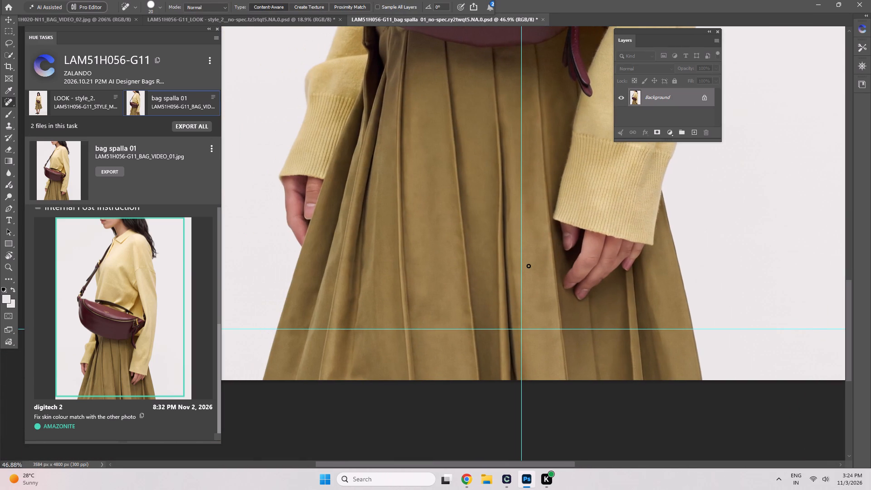
pyautogui.press('w')
pyautogui.moveTo(297, 183); pyautogui.dragTo(308, 195)
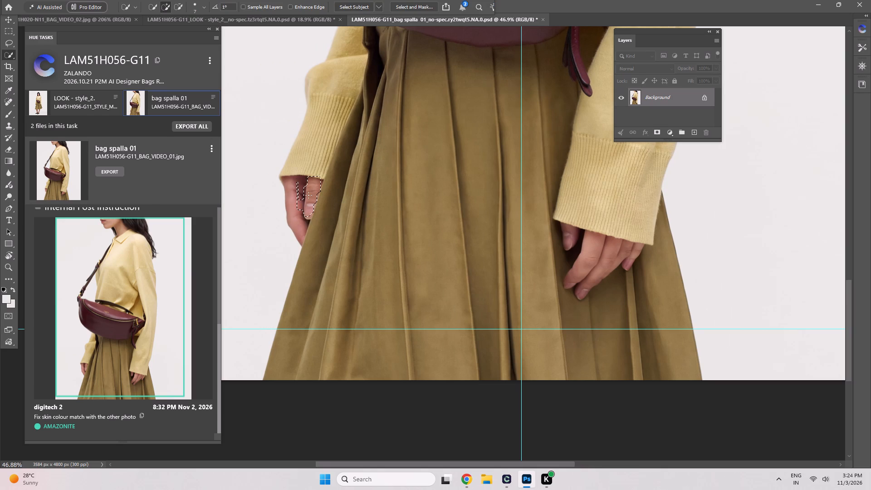
pyautogui.moveTo(308, 195); pyautogui.dragTo(308, 186)
pyautogui.moveTo(304, 189); pyautogui.dragTo(294, 191)
pyautogui.moveTo(589, 254); pyautogui.dragTo(612, 259)
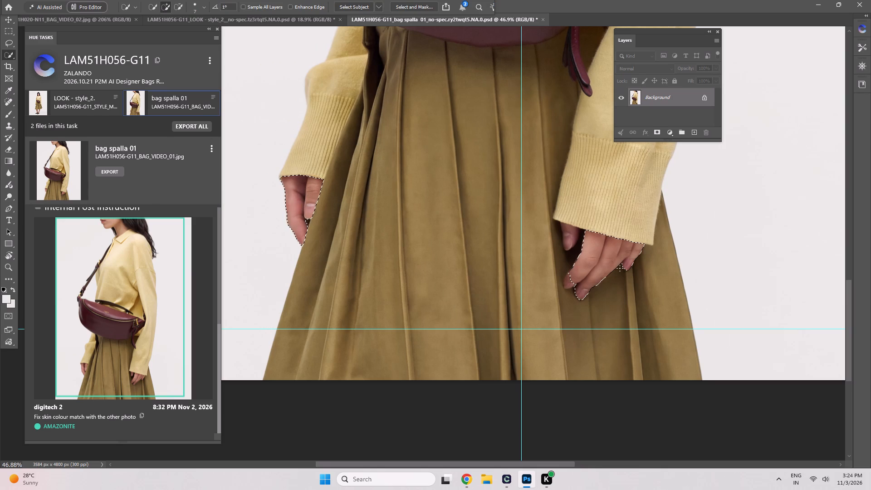
pyautogui.moveTo(568, 281); pyautogui.dragTo(568, 286)
pyautogui.moveTo(569, 235); pyautogui.dragTo(572, 246)
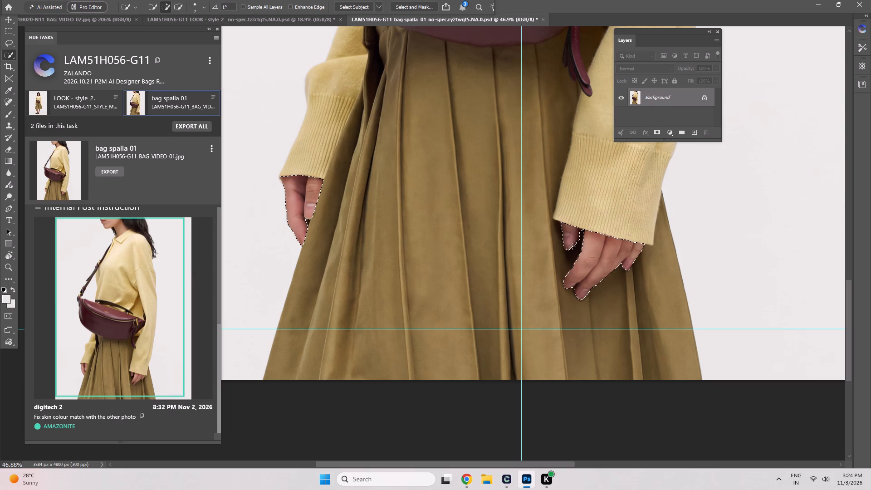
# Shift the selected hands' midtones with Color Balance to Cyan to Red -8, Magenta to Green +6 and Yellow to Blue +8.
pyautogui.hotkey('ctrl', 'b')
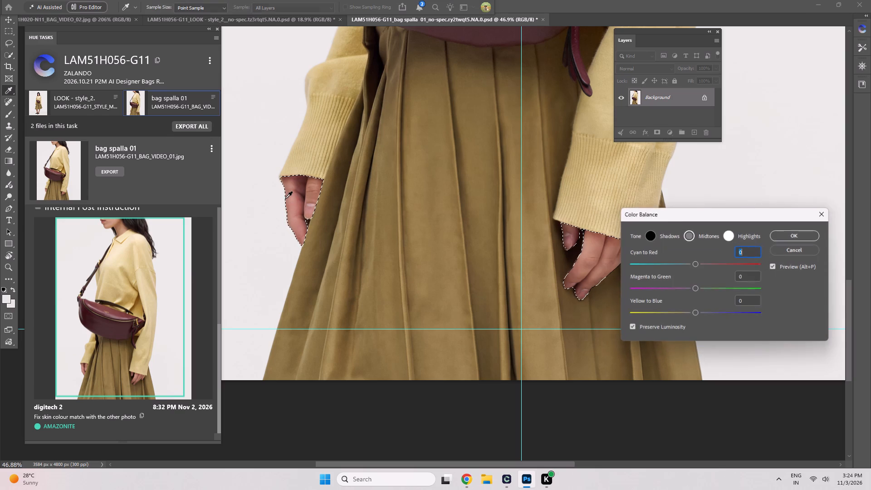
pyautogui.press('Down')
pyautogui.press('Down')
pyautogui.press('Down')
pyautogui.press('Down')
pyautogui.press('Down')
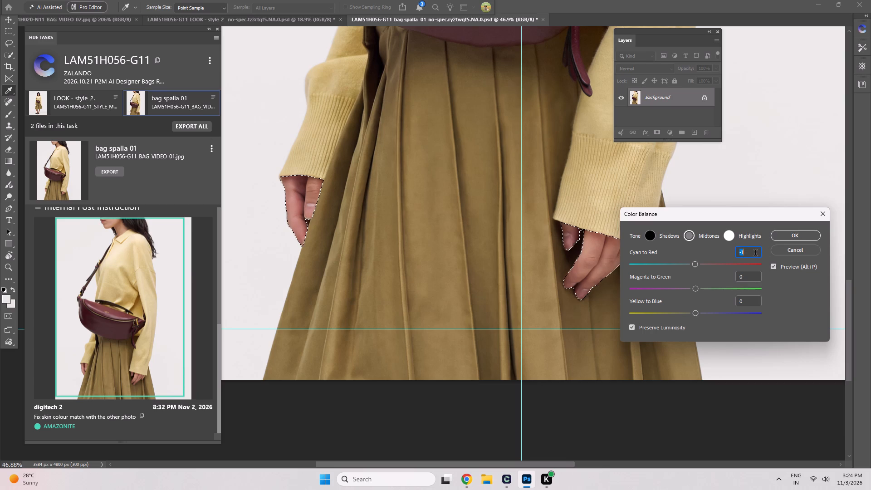
pyautogui.press('Down')
pyautogui.press('Down')
pyautogui.press('Down')
pyautogui.click(746, 276)
pyautogui.press('Up')
pyautogui.press('Up')
pyautogui.press('Up')
pyautogui.press('Up')
pyautogui.press('Up')
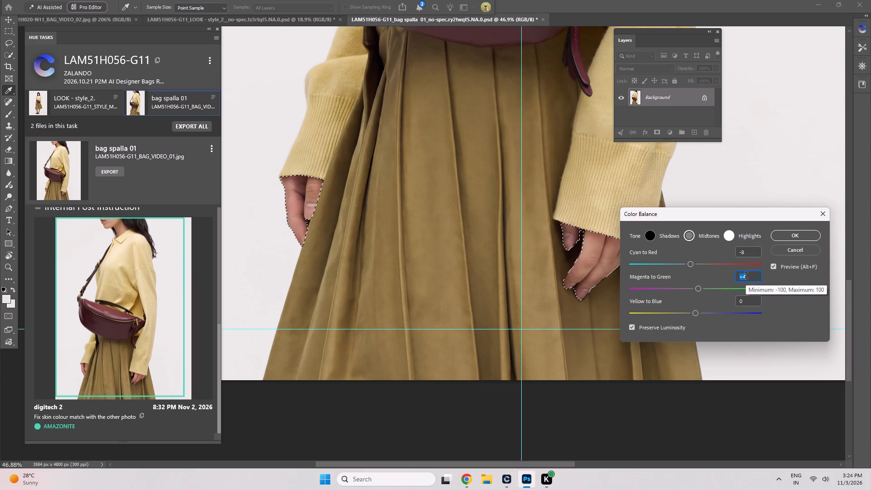
pyautogui.press('Up')
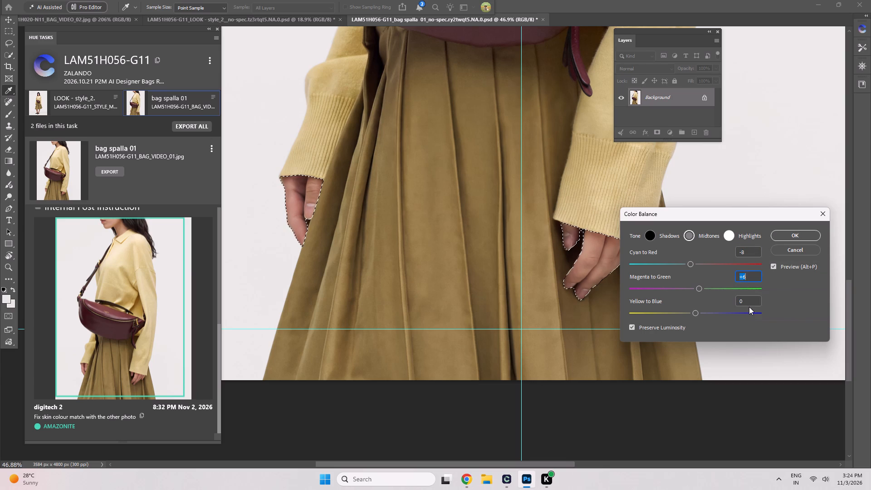
pyautogui.click(751, 301)
pyautogui.press('Up')
pyautogui.press('Up')
pyautogui.press('Up')
pyautogui.press('Up')
pyautogui.press('Up')
pyautogui.press('Up')
pyautogui.press('Up')
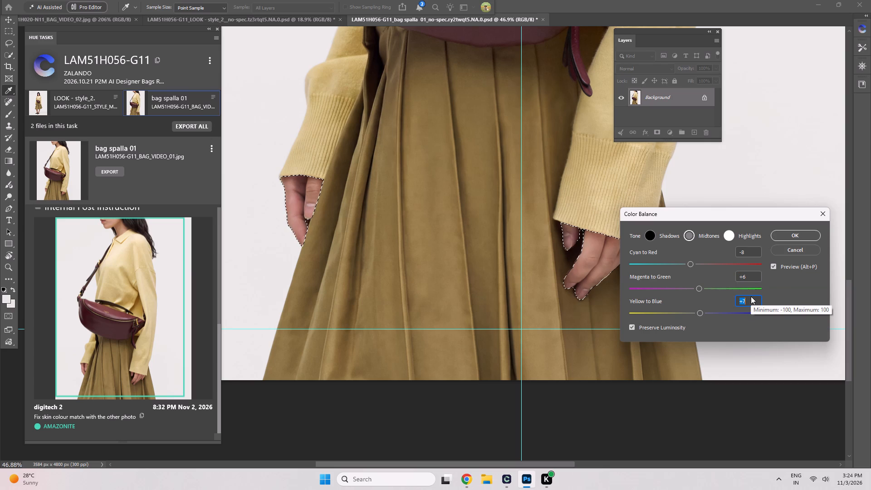
pyautogui.press('Up')
pyautogui.press('Return')
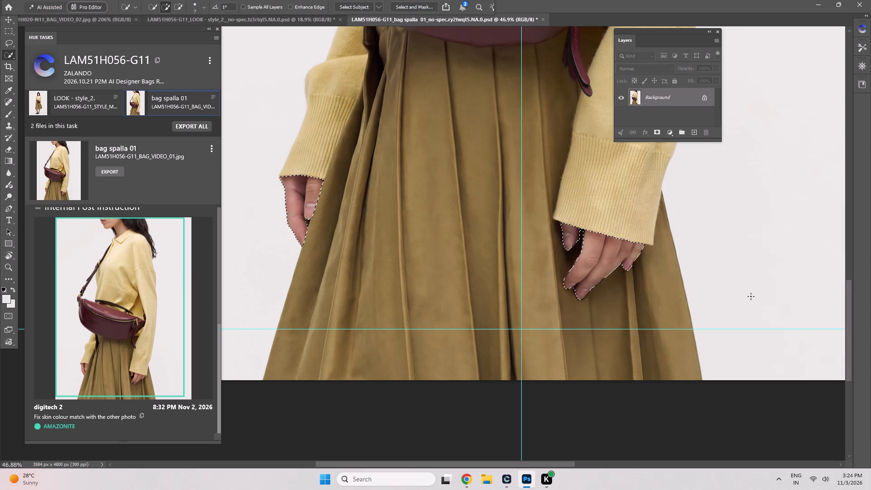
# Lighten the selected hands with an RGB Curves point at input 115, output 142, and deselect.
pyautogui.hotkey('ctrl', 'm')
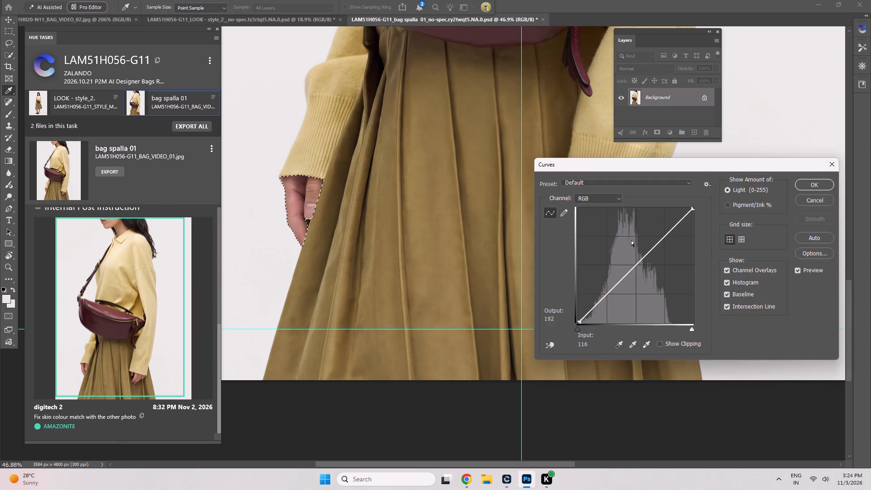
pyautogui.moveTo(634, 266); pyautogui.dragTo(630, 259)
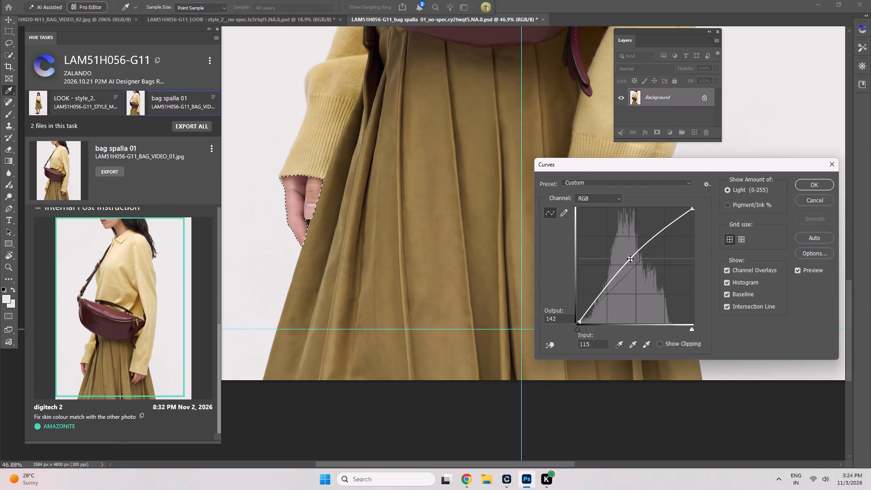
pyautogui.press('Return')
pyautogui.hotkey('ctrl', 'd')
# Compare the skin colour of the whole bag spalla 01 photo with the LOOK - style_2 photo.
pyautogui.scroll(-9, 523, 192)
pyautogui.press('space')
pyautogui.press('space')
pyautogui.press('space')
pyautogui.press('space')
pyautogui.press('space')
pyautogui.press('space')
pyautogui.press('space')
pyautogui.press('space')
pyautogui.press('space')
pyautogui.press('space')
pyautogui.press('space')
pyautogui.press('space')
pyautogui.press('space')
pyautogui.press('space')
pyautogui.press('space')
pyautogui.press('space')
pyautogui.press('space')
pyautogui.press('space')
pyautogui.press('space')
pyautogui.press('space')
pyautogui.scroll(-3, 499, 210)
pyautogui.moveTo(515, 159); pyautogui.dragTo(511, 177)
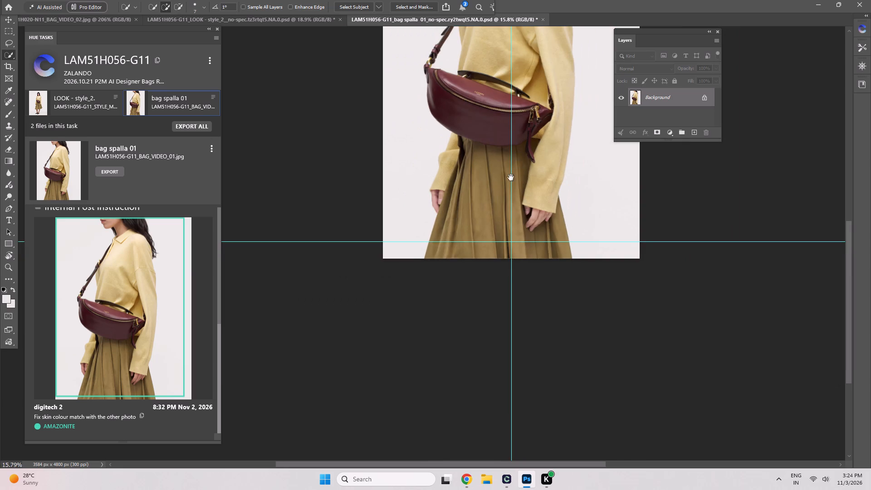
pyautogui.moveTo(511, 177); pyautogui.dragTo(469, 277)
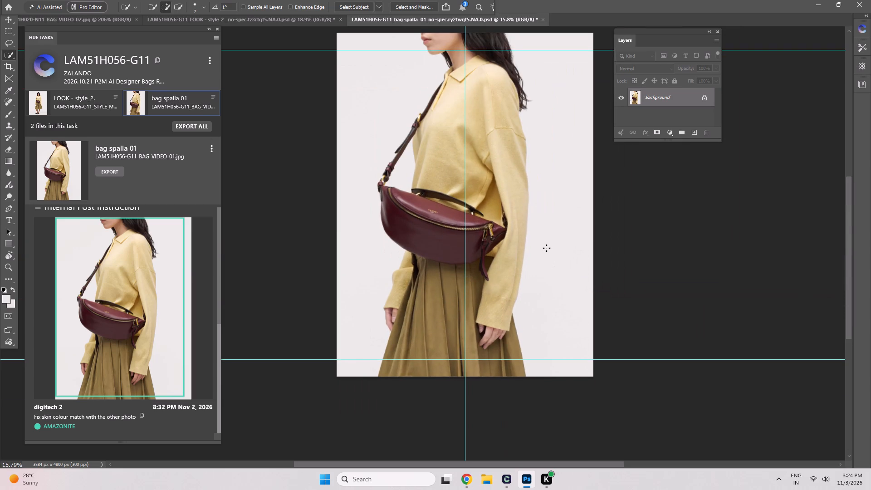
pyautogui.click(96, 99)
pyautogui.click(171, 97)
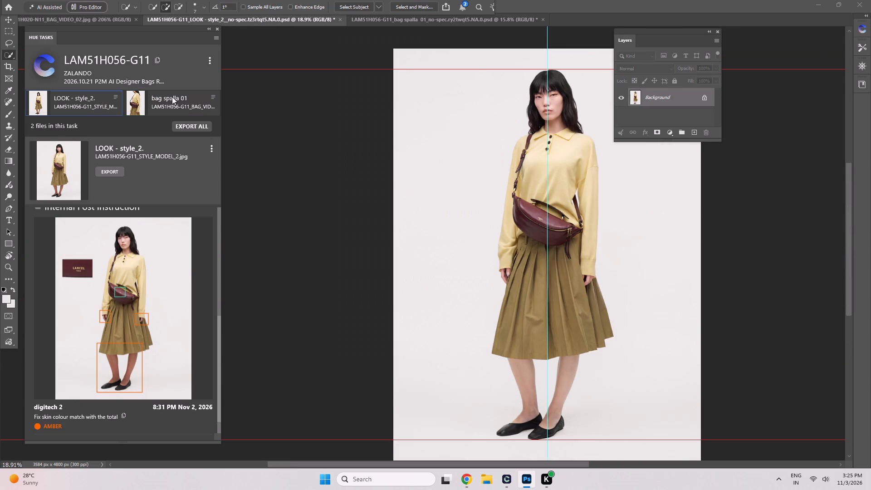
# Select the face and neck skin again in the bag spalla 01 photo, extending the selection along the collar beside the hair.
pyautogui.press('space')
pyautogui.press('space')
pyautogui.press('space')
pyautogui.press('space')
pyautogui.press('space')
pyautogui.press('space')
pyautogui.press('space')
pyautogui.press('space')
pyautogui.press('space')
pyautogui.press('space')
pyautogui.press('space')
pyautogui.press('space')
pyautogui.press('space')
pyautogui.press('space')
pyautogui.press('space')
pyautogui.press('space')
pyautogui.press('space')
pyautogui.press('space')
pyautogui.press('space')
pyautogui.press('space')
pyautogui.scroll(6, 428, 49)
pyautogui.moveTo(449, 113); pyautogui.dragTo(447, 235)
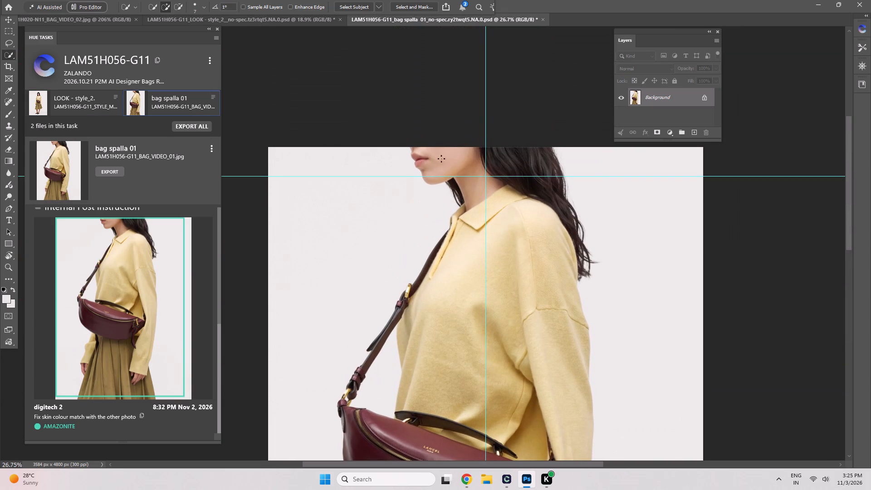
pyautogui.moveTo(441, 156); pyautogui.dragTo(448, 168)
pyautogui.moveTo(498, 184); pyautogui.dragTo(498, 184)
pyautogui.moveTo(498, 184); pyautogui.dragTo(504, 182)
# Shift the selected face and neck midtones with Color Balance to Magenta to Green -5 and Yellow to Blue +8, and deselect.
pyautogui.hotkey('ctrl', 'b')
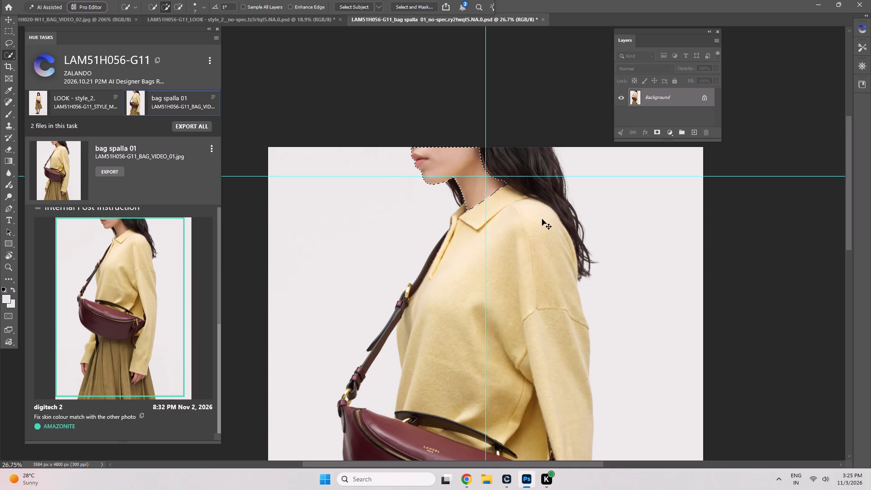
pyautogui.click(739, 302)
pyautogui.press('Up')
pyautogui.press('Up')
pyautogui.press('Up')
pyautogui.press('Up')
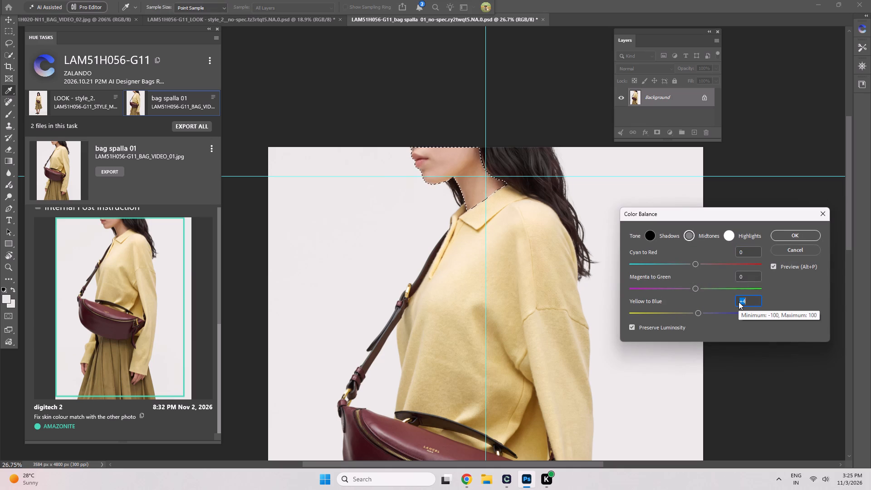
pyautogui.press('Up')
pyautogui.press('Up')
pyautogui.press('Up')
pyautogui.press('Up')
pyautogui.click(754, 253)
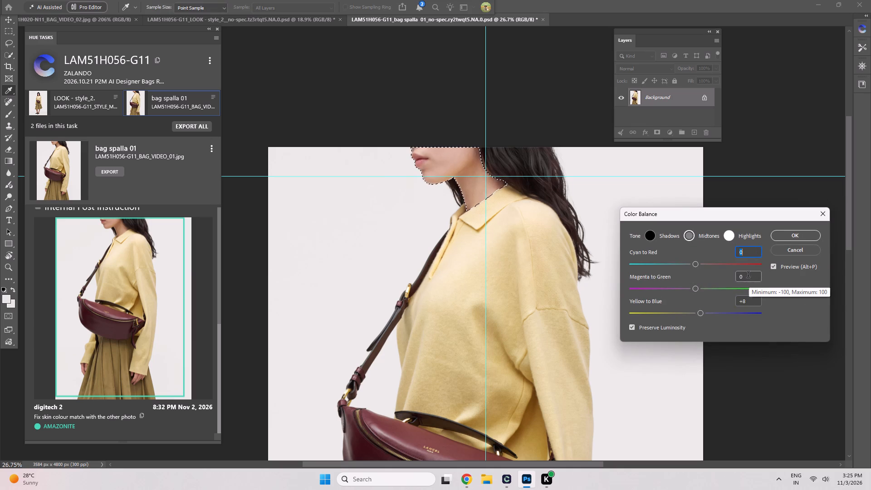
pyautogui.click(748, 272)
pyautogui.press('Down')
pyautogui.press('Down')
pyautogui.press('Down')
pyautogui.press('Down')
pyautogui.press('Down')
pyautogui.press('Return')
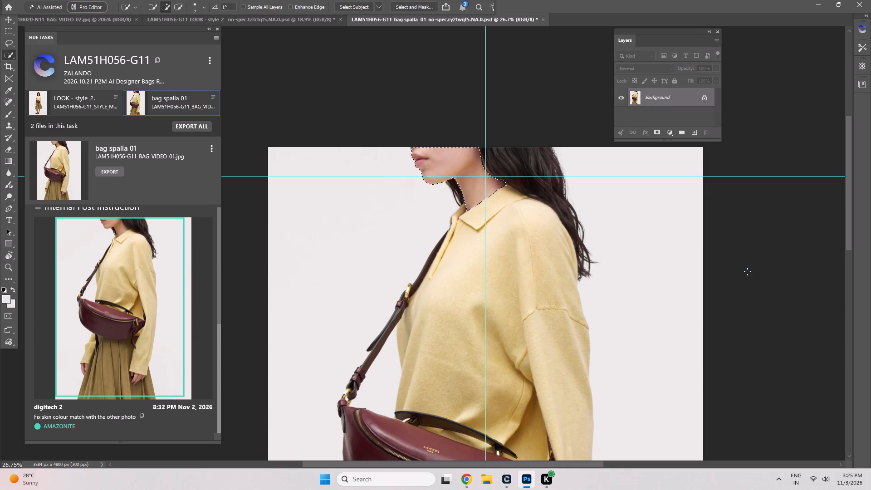
pyautogui.hotkey('ctrl', 'd')
# Compare the skin colour of the whole bag spalla 01 photo with the LOOK - style_2 photo.
pyautogui.click(49, 101)
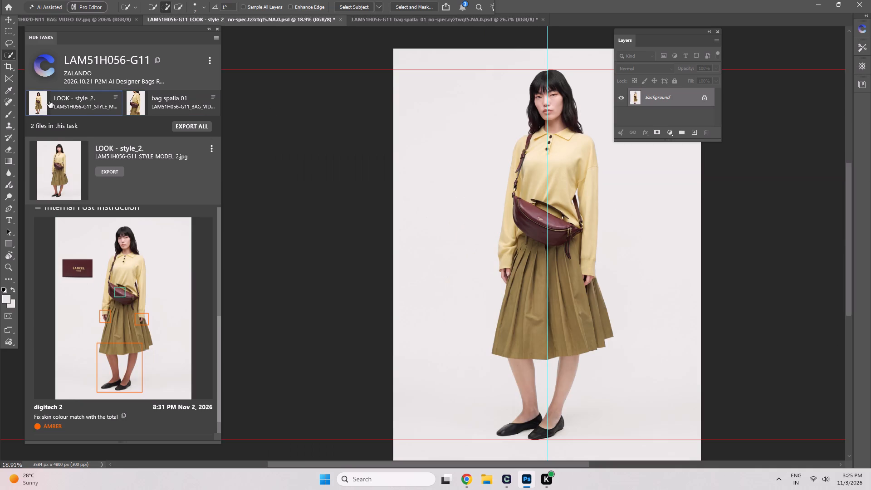
pyautogui.click(176, 95)
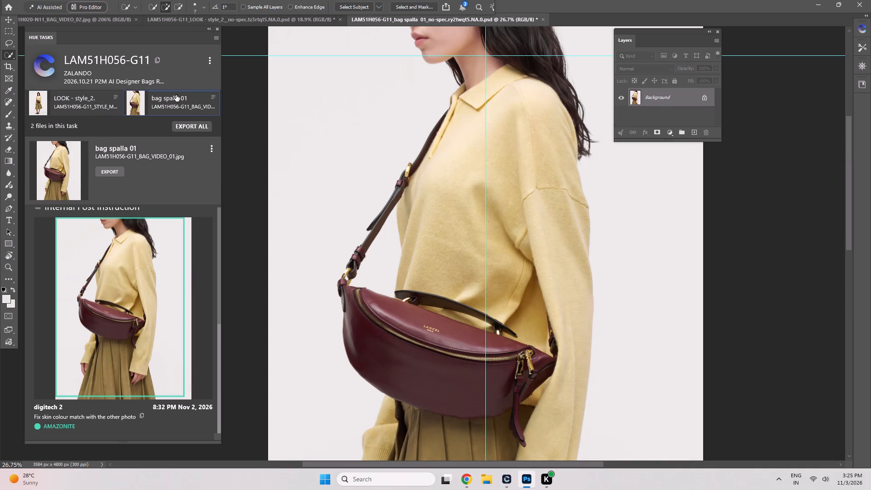
pyautogui.scroll(-7, 379, 143)
pyautogui.press('space')
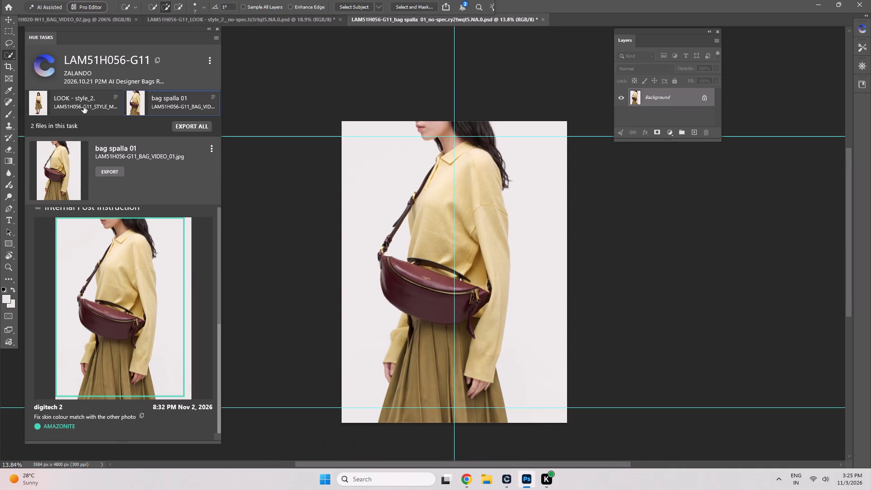
pyautogui.click(83, 103)
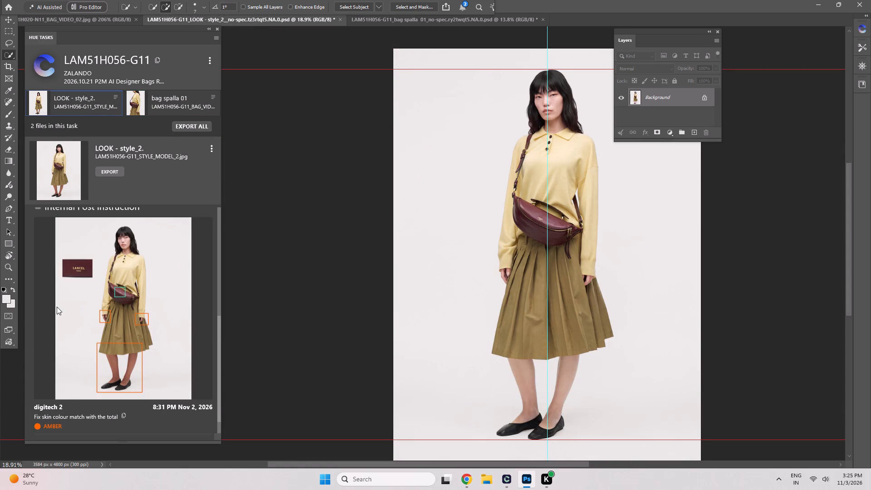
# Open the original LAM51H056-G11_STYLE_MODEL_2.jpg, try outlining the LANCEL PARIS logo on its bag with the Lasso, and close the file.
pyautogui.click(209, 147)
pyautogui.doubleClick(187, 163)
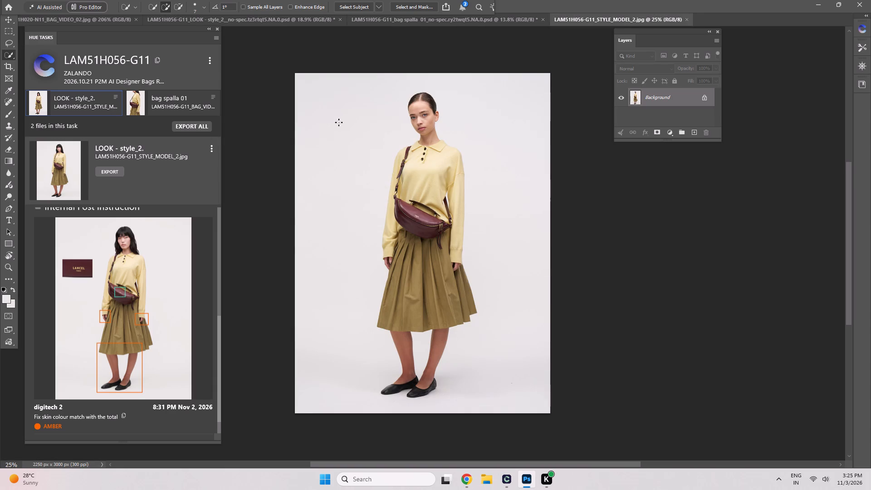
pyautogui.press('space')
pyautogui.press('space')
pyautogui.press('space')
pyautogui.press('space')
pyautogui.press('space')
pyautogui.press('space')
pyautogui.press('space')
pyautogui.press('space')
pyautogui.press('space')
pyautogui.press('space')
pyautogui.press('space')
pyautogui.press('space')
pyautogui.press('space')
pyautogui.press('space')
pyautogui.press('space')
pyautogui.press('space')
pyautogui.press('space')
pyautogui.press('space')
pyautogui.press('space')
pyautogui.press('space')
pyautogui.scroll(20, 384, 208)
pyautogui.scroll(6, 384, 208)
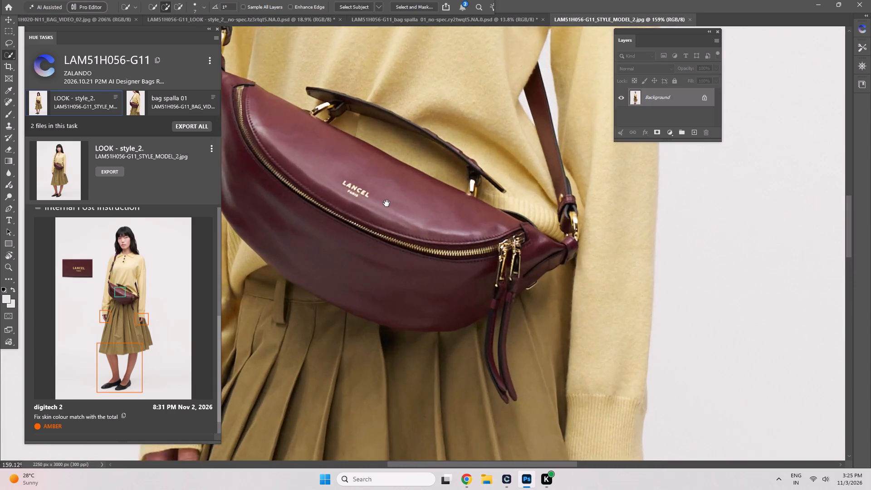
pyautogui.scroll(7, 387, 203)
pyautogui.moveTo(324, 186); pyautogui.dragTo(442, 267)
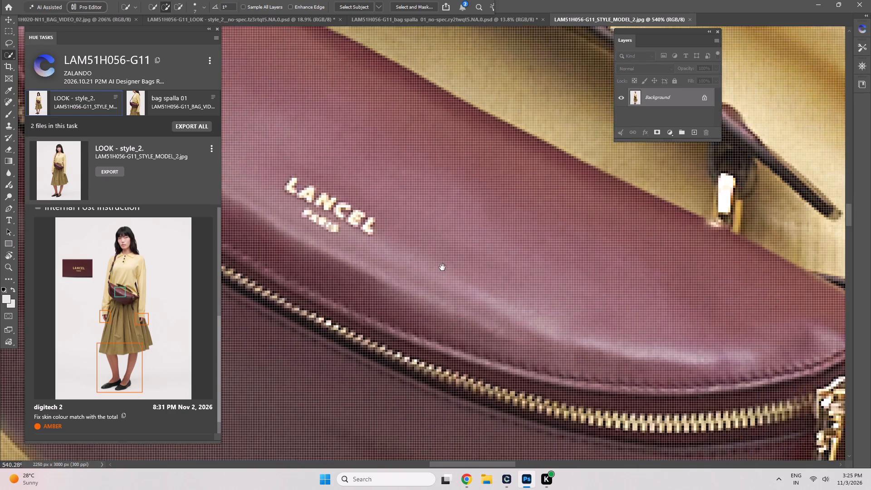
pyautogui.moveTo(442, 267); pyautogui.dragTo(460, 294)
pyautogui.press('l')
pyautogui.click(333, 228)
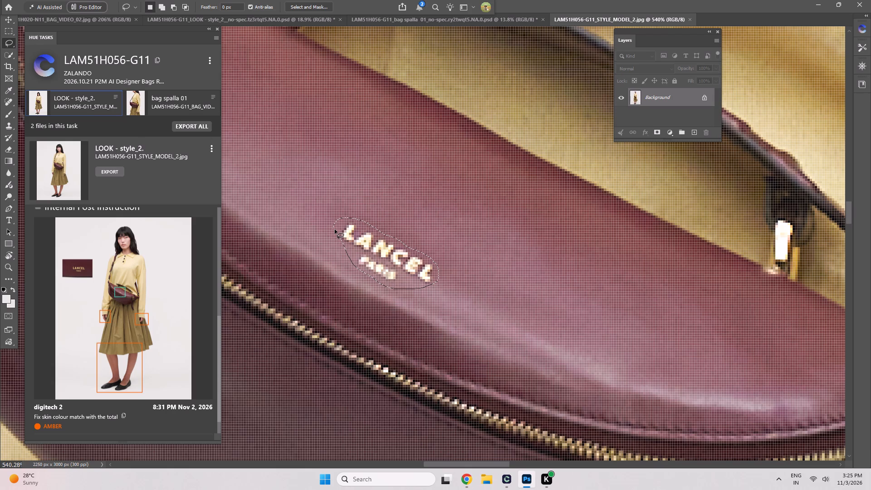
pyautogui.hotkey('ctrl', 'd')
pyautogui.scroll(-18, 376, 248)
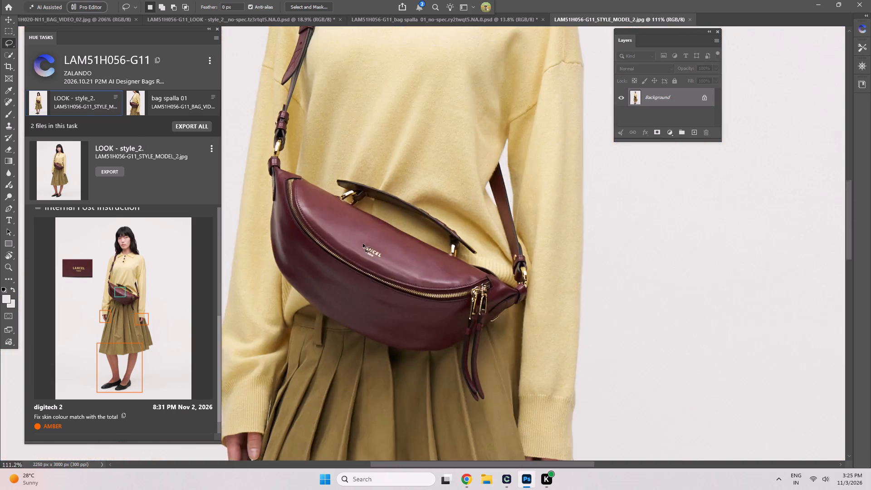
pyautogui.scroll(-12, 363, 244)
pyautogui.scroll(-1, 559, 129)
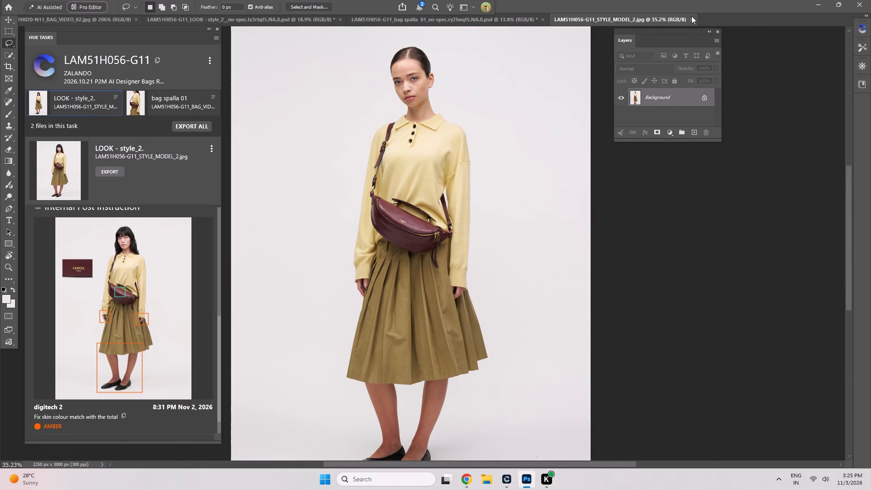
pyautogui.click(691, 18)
# Open the LOOK - style_2 instruction image, lasso the LANCEL PARIS lettering in its inset logo sample, and copy it.
pyautogui.doubleClick(118, 258)
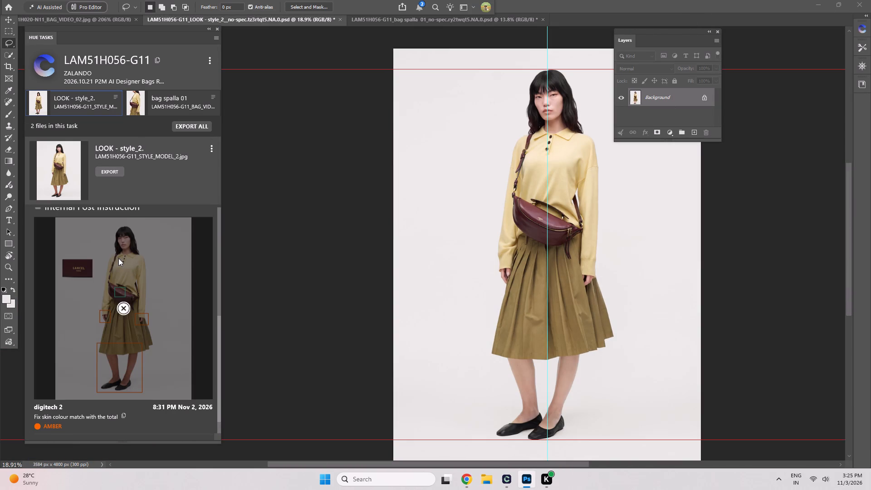
pyautogui.click(118, 258)
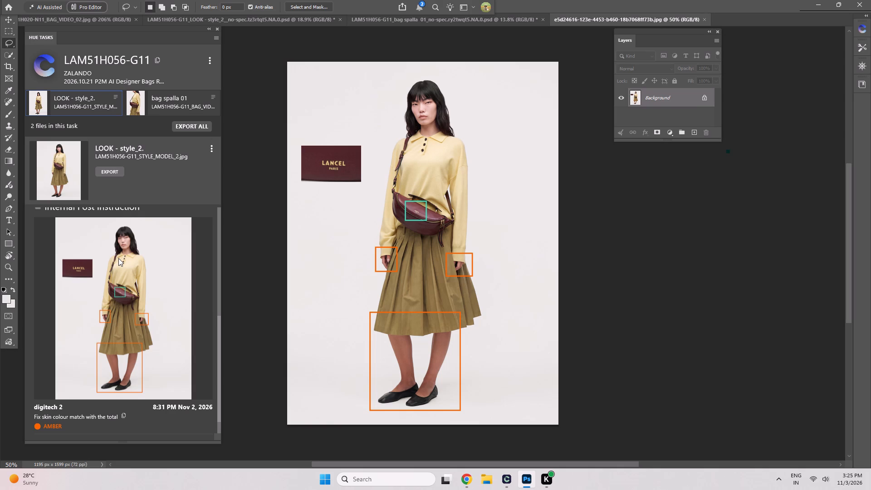
pyautogui.scroll(13, 138, 210)
pyautogui.press('space')
pyautogui.press('space')
pyautogui.press('space')
pyautogui.press('space')
pyautogui.press('space')
pyautogui.press('space')
pyautogui.press('space')
pyautogui.press('space')
pyautogui.press('space')
pyautogui.press('space')
pyautogui.press('space')
pyautogui.press('space')
pyautogui.press('space')
pyautogui.press('space')
pyautogui.press('space')
pyautogui.press('space')
pyautogui.press('space')
pyautogui.press('space')
pyautogui.press('space')
pyautogui.press('space')
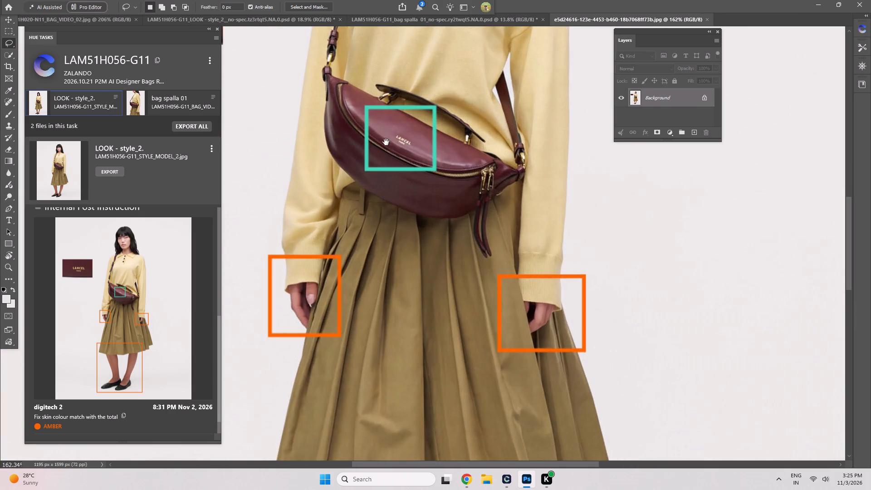
pyautogui.moveTo(386, 142); pyautogui.dragTo(487, 319)
pyautogui.moveTo(479, 308); pyautogui.dragTo(557, 339)
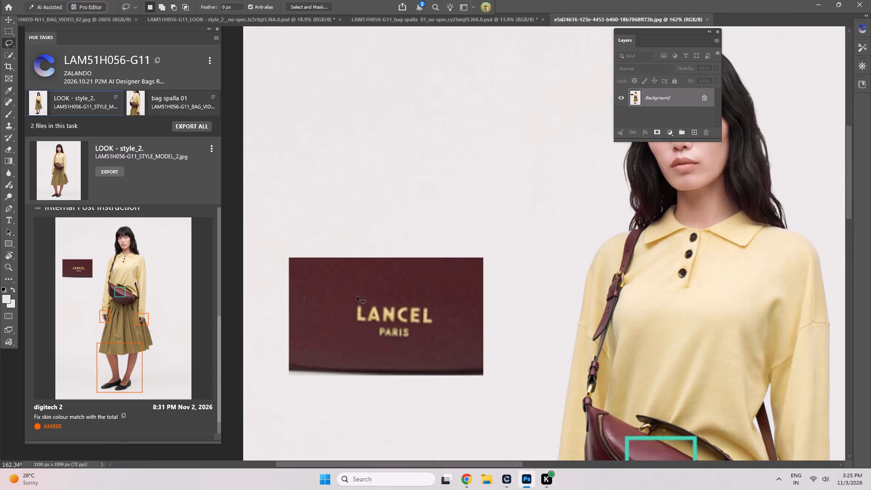
pyautogui.press('l')
pyautogui.moveTo(333, 289); pyautogui.dragTo(434, 339)
pyautogui.moveTo(434, 339); pyautogui.dragTo(338, 285)
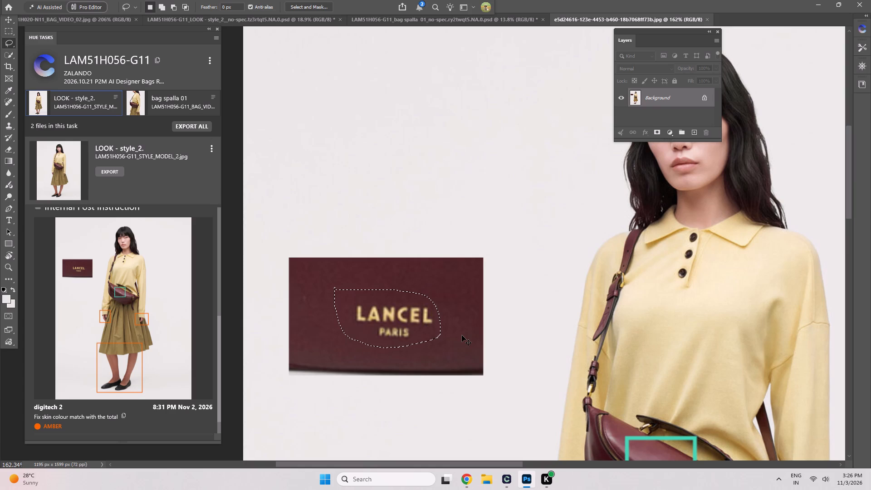
pyautogui.hotkey('ctrl', 'c')
# Check the logo in bag spalla 01, and paste the copied LANCEL PARIS patch near the bag's logo in the LOOK - style_2 photo.
pyautogui.click(169, 103)
pyautogui.scroll(20, 461, 291)
pyautogui.scroll(5, 461, 291)
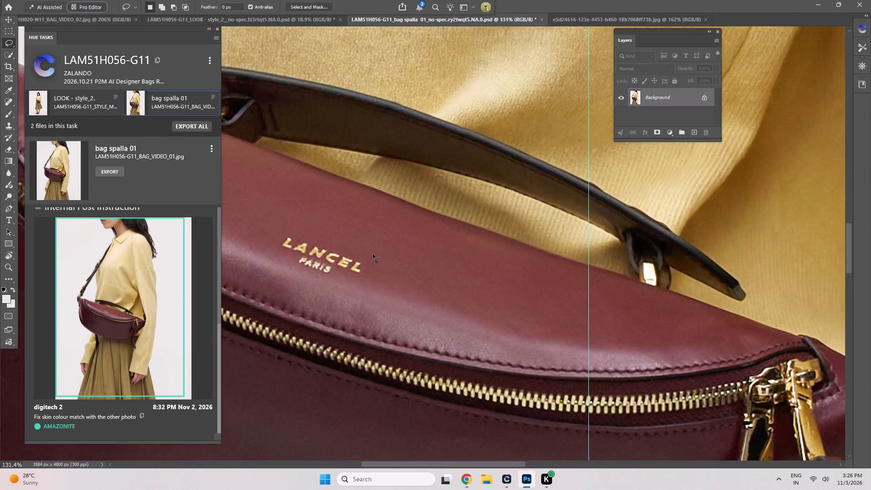
pyautogui.click(95, 103)
pyautogui.scroll(11, 505, 240)
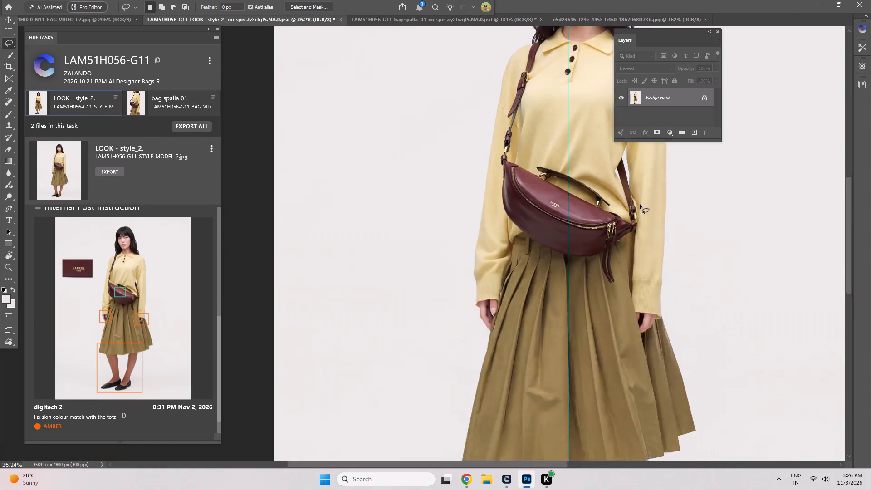
pyautogui.scroll(15, 616, 208)
pyautogui.press('space')
pyautogui.press('space')
pyautogui.press('space')
pyautogui.press('space')
pyautogui.press('space')
pyautogui.press('space')
pyautogui.press('space')
pyautogui.press('space')
pyautogui.press('space')
pyautogui.press('space')
pyautogui.press('space')
pyautogui.press('space')
pyautogui.press('space')
pyautogui.moveTo(357, 216); pyautogui.dragTo(443, 335)
pyautogui.hotkey('ctrl', 'v')
# Distort the pasted logo patch by pulling both upper corners down, reducing its height to about 68%.
pyautogui.hotkey('ctrl', 't')
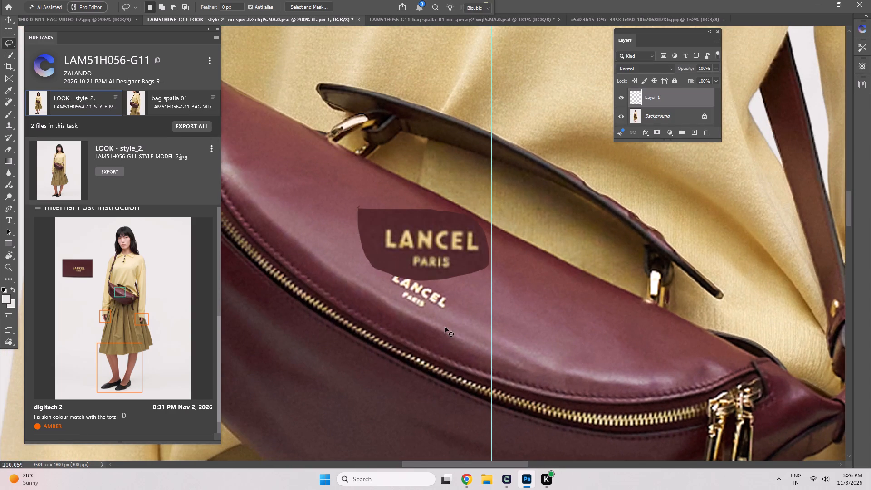
pyautogui.rightClick(445, 239)
pyautogui.click(480, 280)
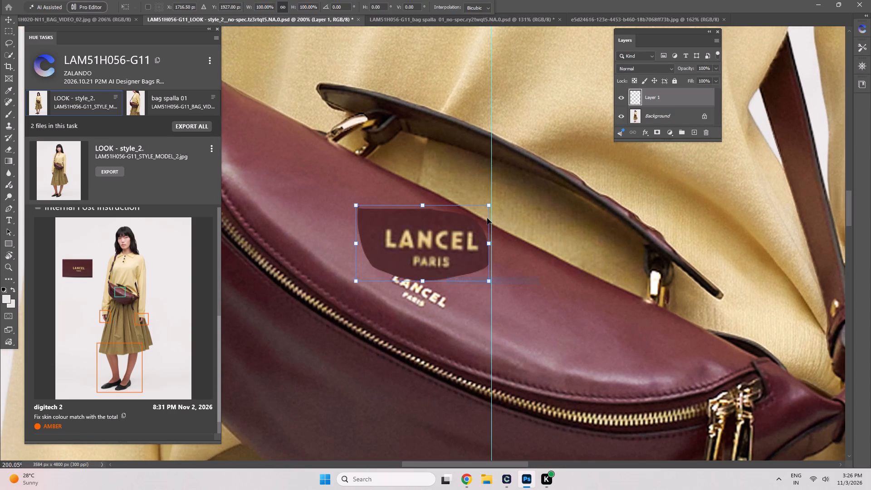
pyautogui.moveTo(489, 207); pyautogui.dragTo(474, 231)
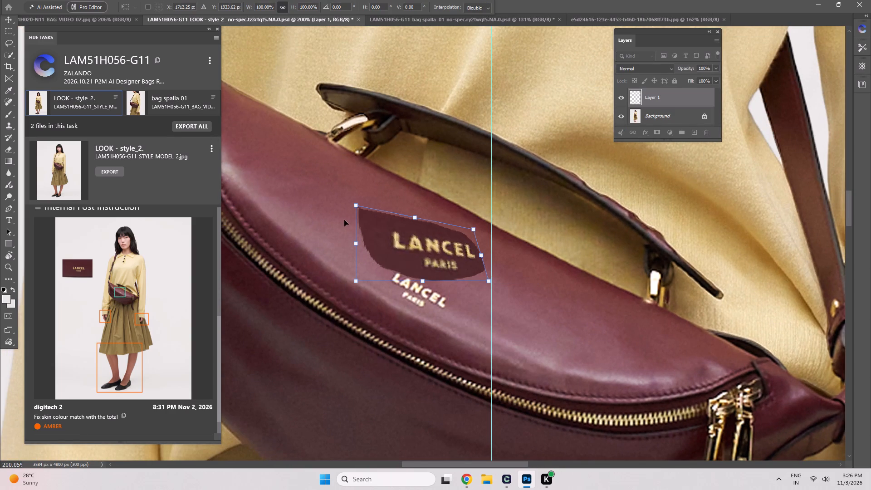
pyautogui.moveTo(357, 205); pyautogui.dragTo(359, 231)
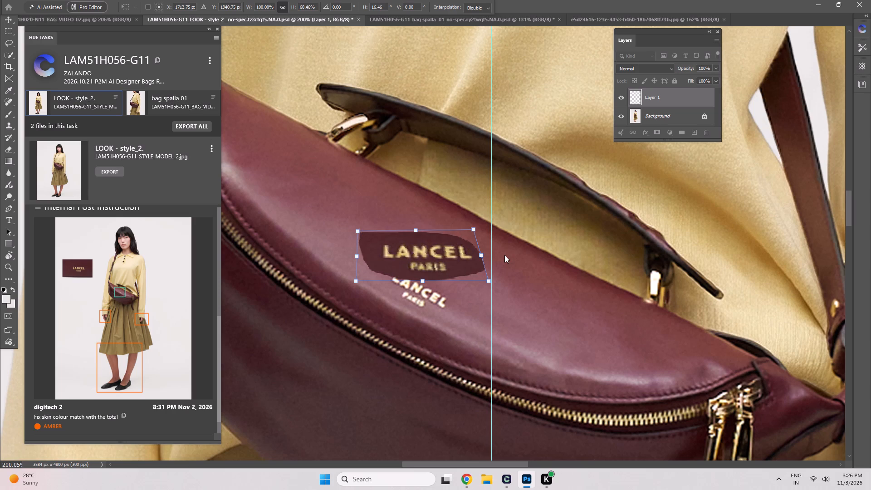
# Free-transform the logo patch over the bag's existing logo, rotated about 31° and scaled to about 66% width and 46% height.
pyautogui.hotkey('ctrl', 't')
pyautogui.rightClick(507, 232)
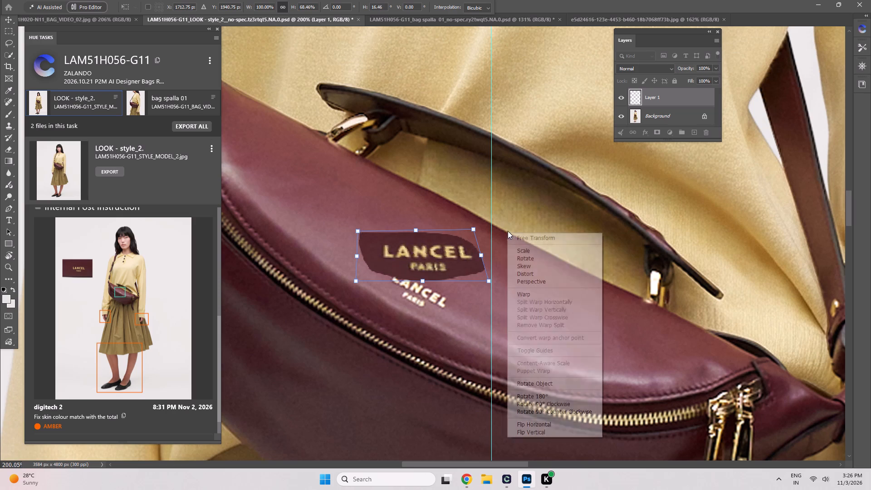
pyautogui.click(524, 240)
pyautogui.moveTo(516, 259); pyautogui.dragTo(508, 301)
pyautogui.moveTo(432, 266); pyautogui.dragTo(430, 291)
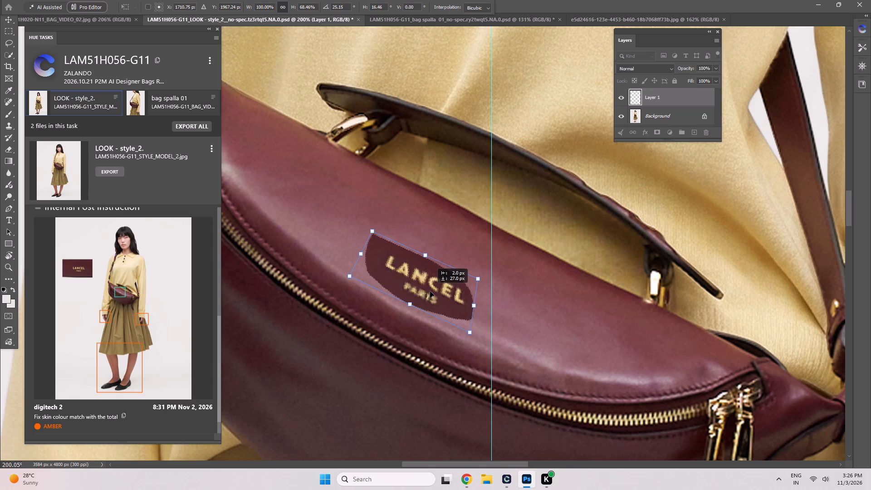
pyautogui.moveTo(430, 291); pyautogui.dragTo(430, 292)
pyautogui.moveTo(468, 335); pyautogui.dragTo(452, 322)
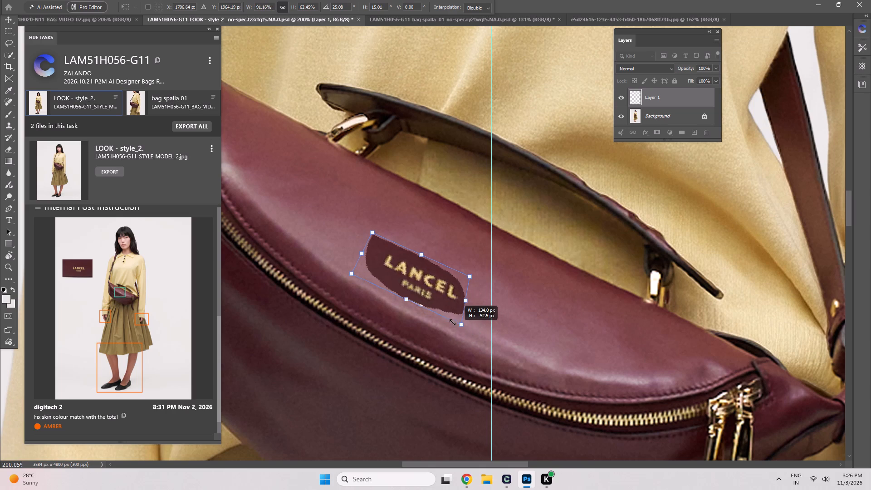
pyautogui.moveTo(452, 322); pyautogui.dragTo(428, 295)
pyautogui.moveTo(418, 266); pyautogui.dragTo(431, 293)
pyautogui.moveTo(444, 322); pyautogui.dragTo(450, 328)
pyautogui.click(421, 298)
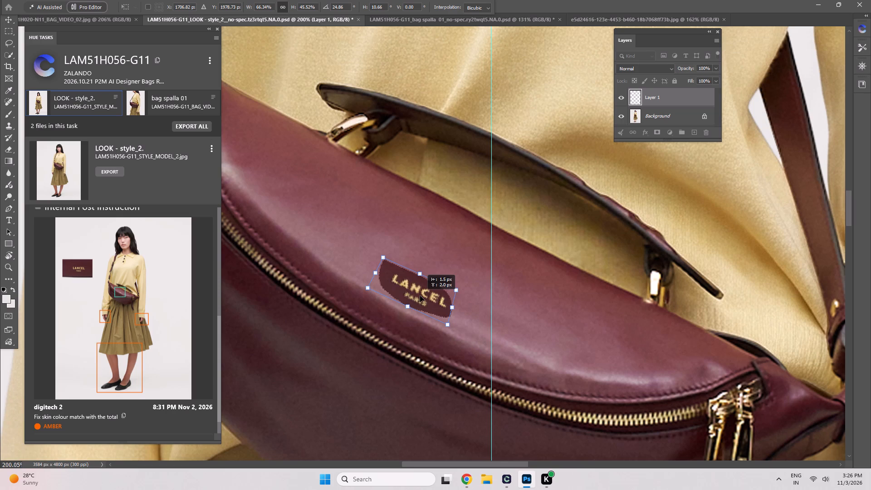
pyautogui.moveTo(489, 308); pyautogui.dragTo(487, 315)
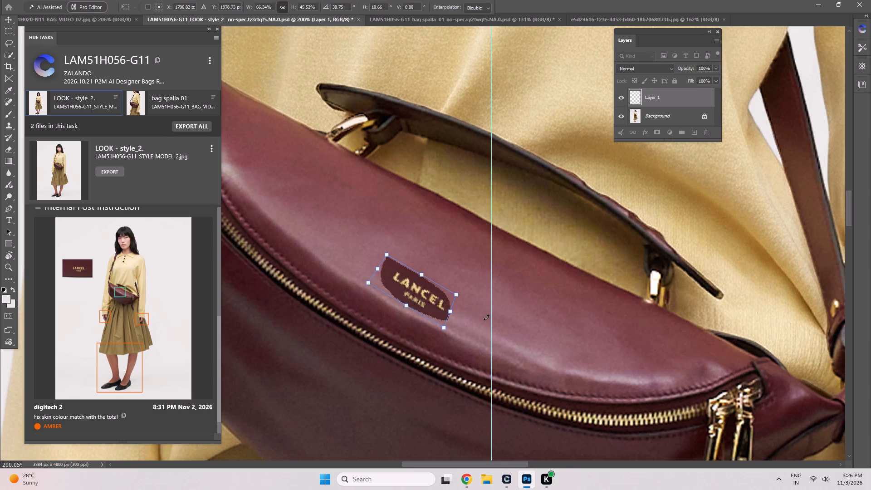
pyautogui.press('Return')
# Align the pasted logo with the bag's original lettering at 50% opacity, rotating it about -4.4° and nudging it, and restore 100% opacity.
pyautogui.write('v5')
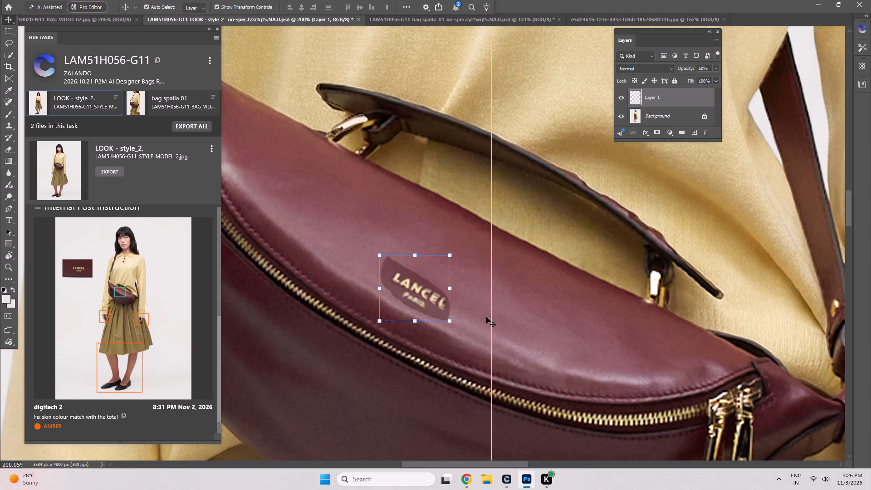
pyautogui.hotkey('ctrl', 't')
pyautogui.moveTo(472, 283); pyautogui.dragTo(472, 281)
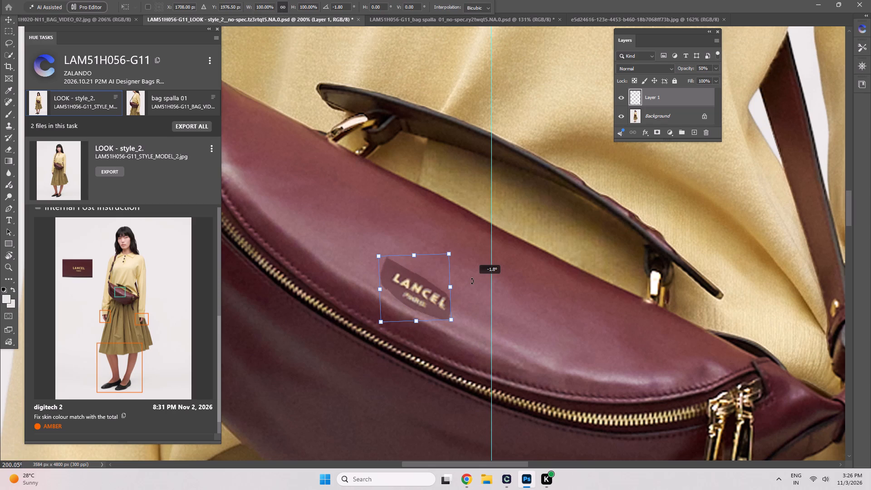
pyautogui.moveTo(472, 281); pyautogui.dragTo(472, 278)
pyautogui.press('Left')
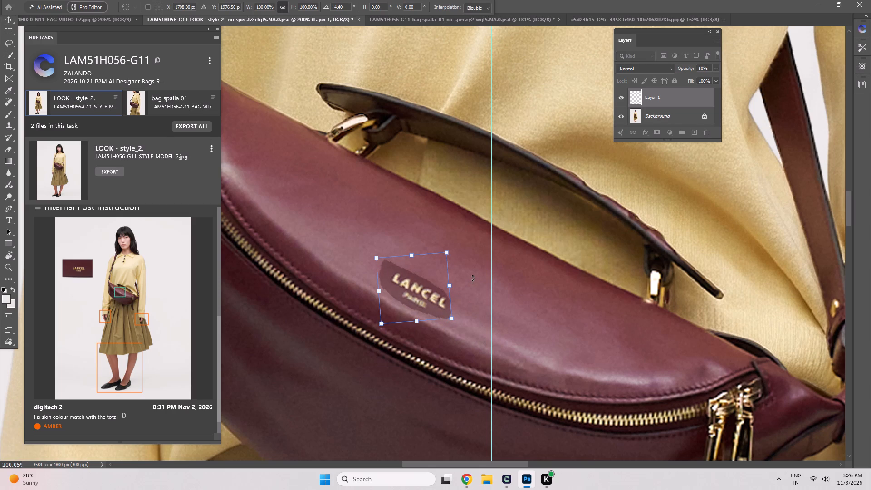
pyautogui.press('Left')
pyautogui.press('Up')
pyautogui.press('Up')
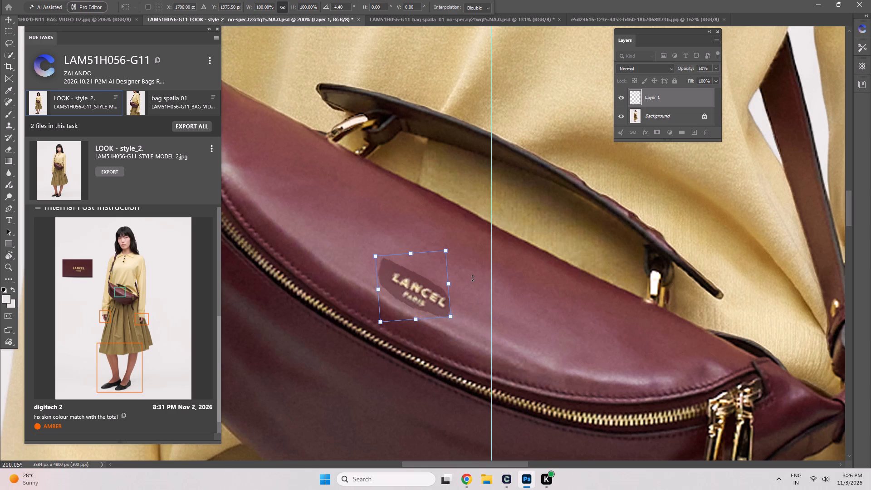
pyautogui.press('0')
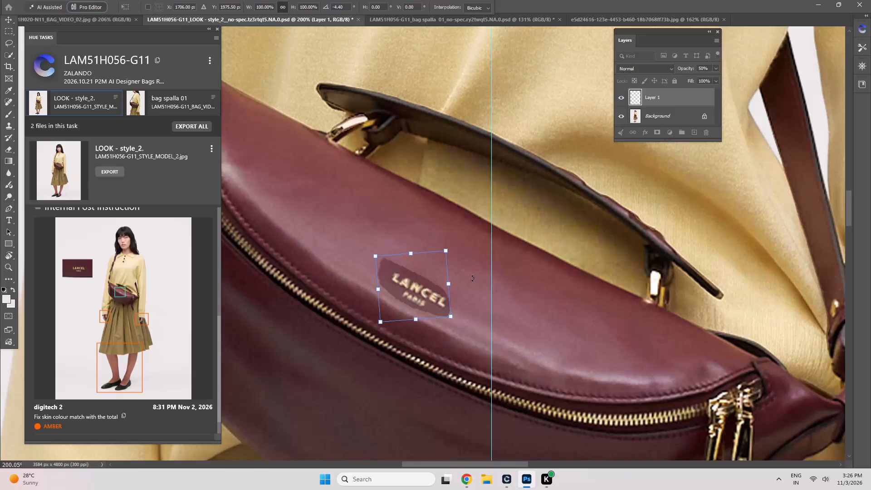
pyautogui.press('Return')
pyautogui.press('0')
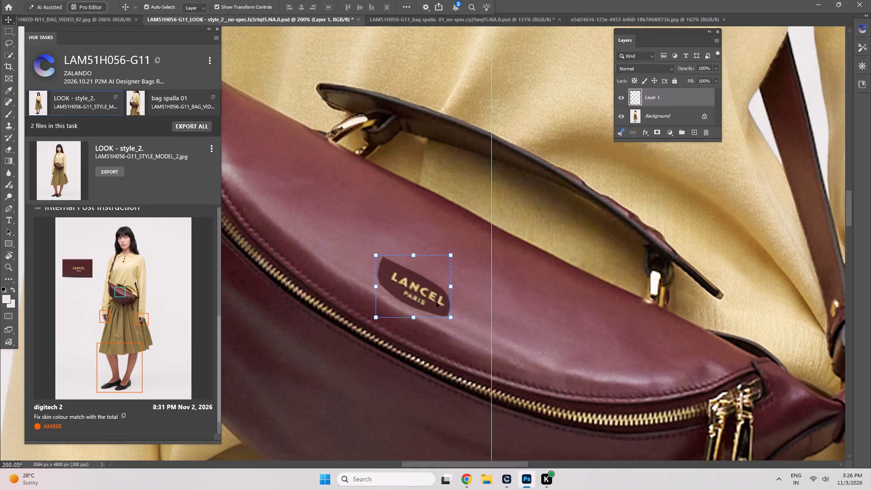
# Add a hide-all mask to the logo layer and paint white over the word LANCEL to reveal the new lettering.
pyautogui.keyDown('alt'); pyautogui.click(656, 134); pyautogui.keyUp('alt')
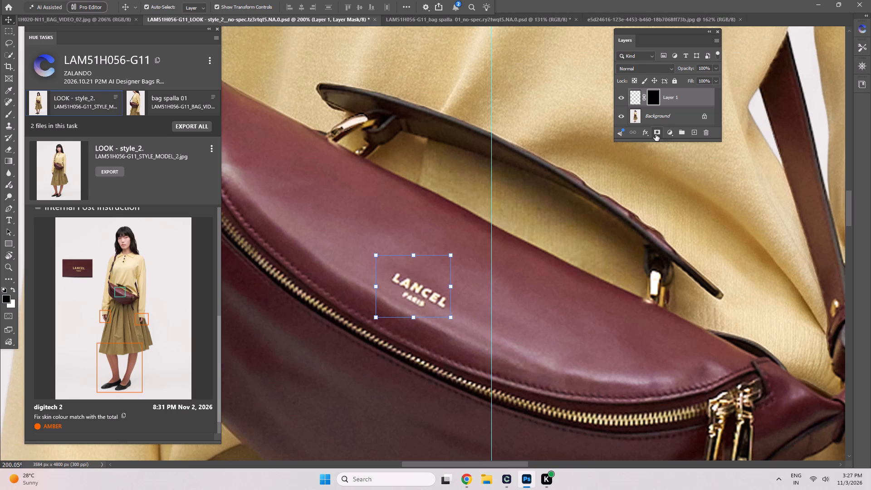
pyautogui.scroll(5, 427, 298)
pyautogui.press('b')
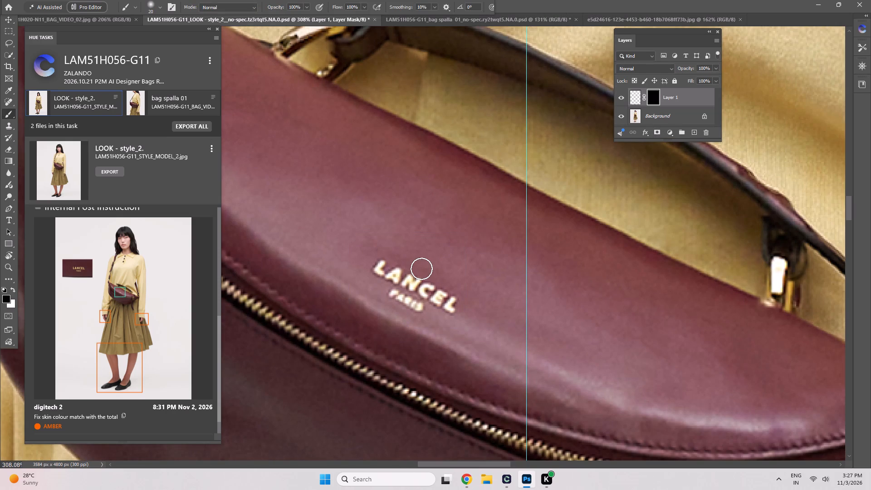
pyautogui.click(381, 266)
pyautogui.doubleClick(380, 268)
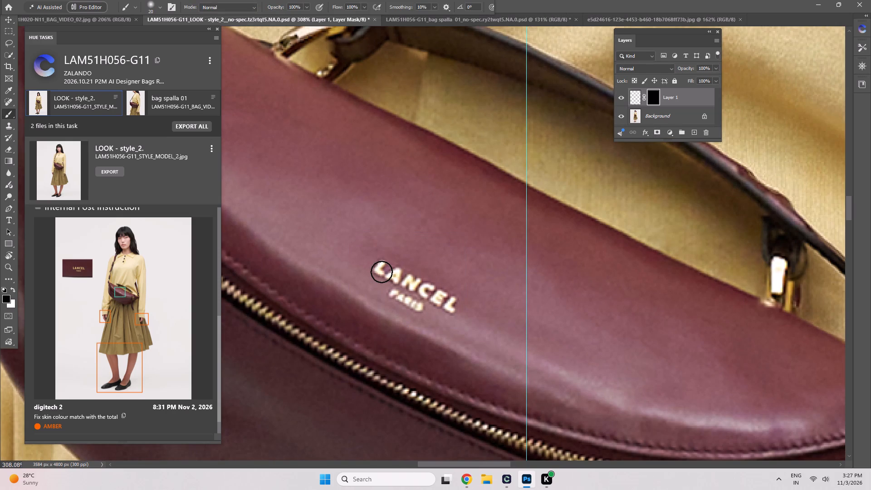
pyautogui.press('x')
pyautogui.doubleClick(382, 272)
pyautogui.click(386, 267)
pyautogui.moveTo(385, 264); pyautogui.dragTo(383, 268)
pyautogui.moveTo(383, 266); pyautogui.dragTo(386, 269)
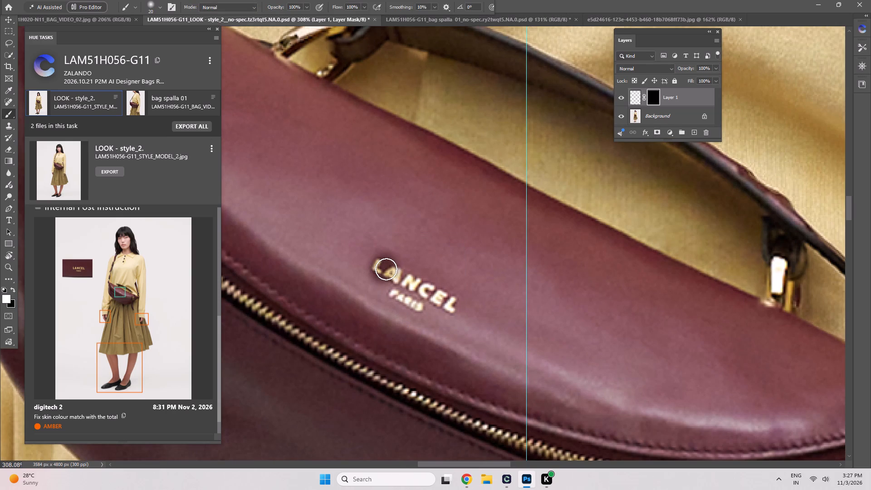
pyautogui.moveTo(386, 269); pyautogui.dragTo(408, 283)
pyautogui.moveTo(409, 282); pyautogui.dragTo(442, 299)
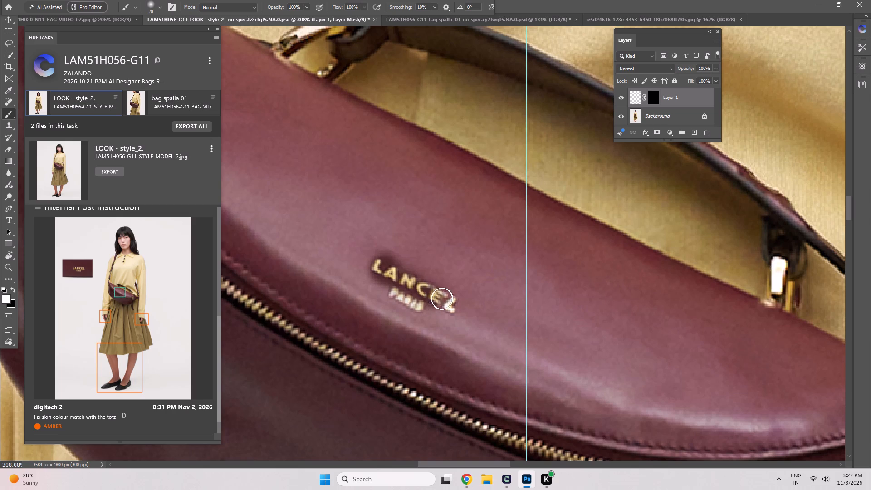
pyautogui.moveTo(442, 299); pyautogui.dragTo(450, 302)
pyautogui.click(450, 302)
# Paint the mask white over PARIS and the lower edge of LANCEL, and merge the logo layer into the Background.
pyautogui.moveTo(401, 296); pyautogui.dragTo(418, 308)
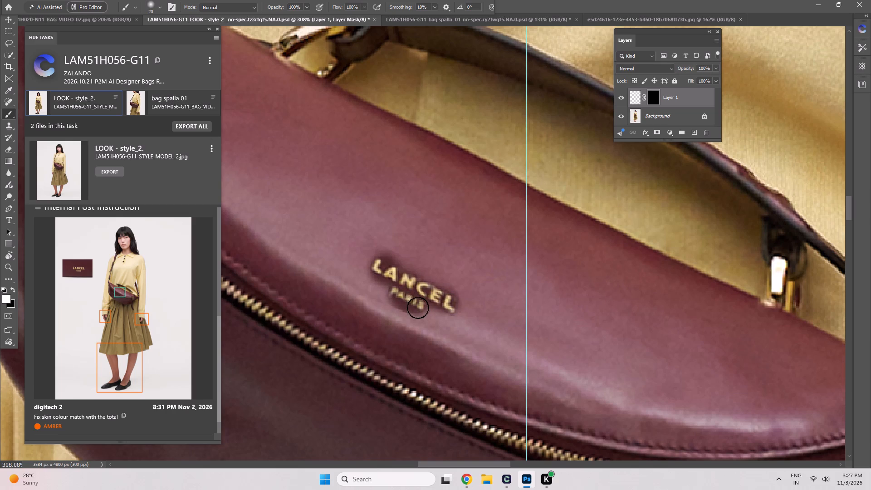
pyautogui.moveTo(418, 308); pyautogui.dragTo(394, 283)
pyautogui.moveTo(394, 283); pyautogui.dragTo(384, 277)
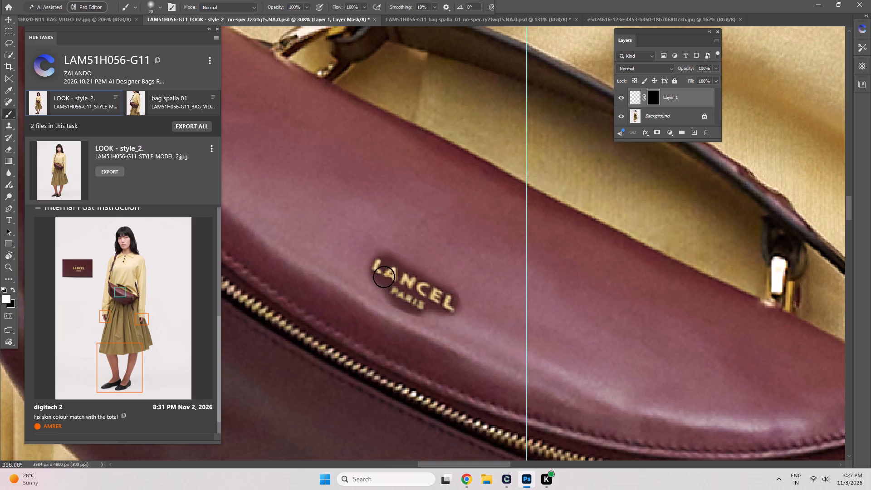
pyautogui.moveTo(384, 277); pyautogui.dragTo(381, 273)
pyautogui.scroll(-8, 439, 323)
pyautogui.scroll(3, 434, 304)
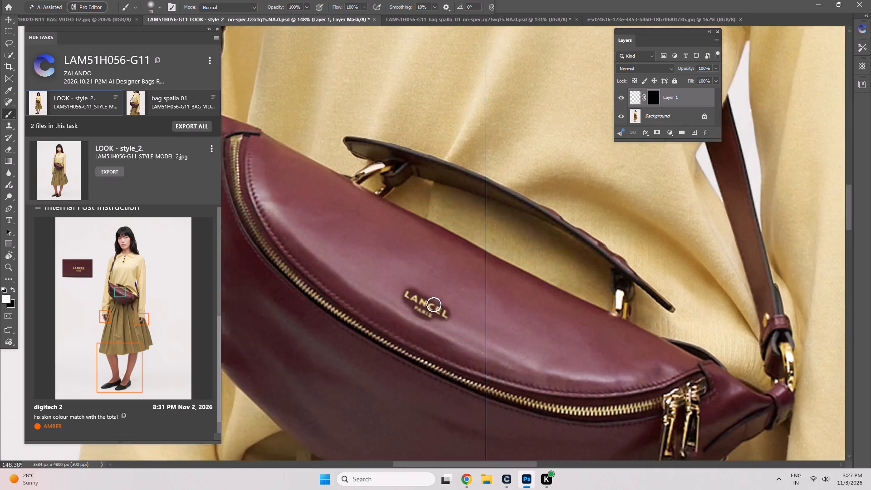
pyautogui.scroll(7, 434, 304)
pyautogui.hotkey('ctrl', 'e')
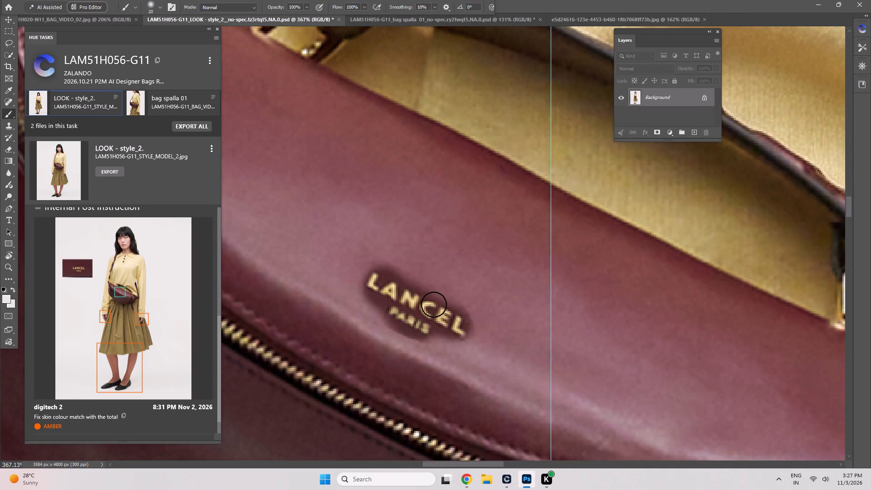
# Clone leather from above the logo over the dark patch edge above LANCEL, using a size 9 Clone Stamp.
pyautogui.press('s')
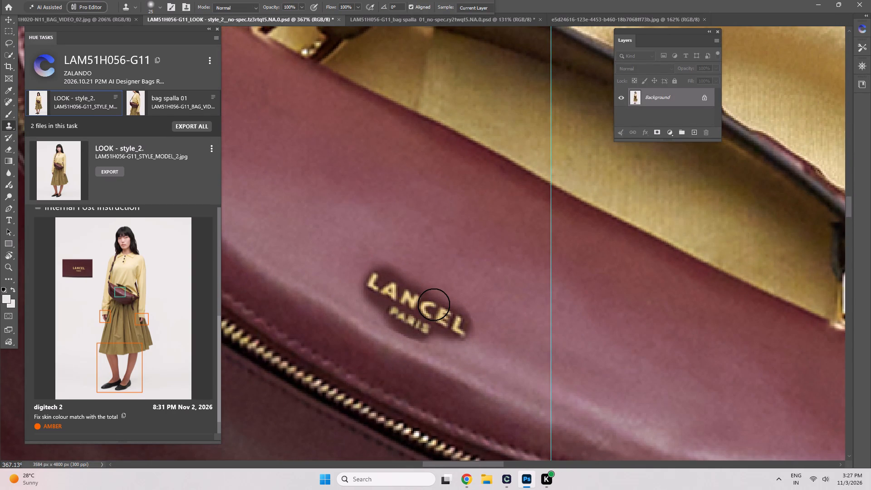
pyautogui.scroll(4, 451, 272)
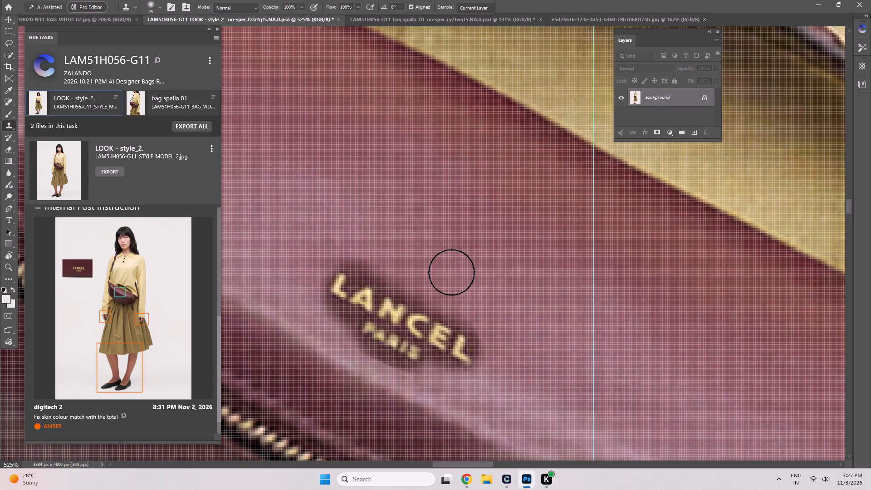
pyautogui.keyDown('alt'); pyautogui.click(429, 262); pyautogui.keyUp('alt')
pyautogui.press('p')
pyautogui.press('p')
pyautogui.press('p')
pyautogui.press('p')
pyautogui.press('p')
pyautogui.press('p')
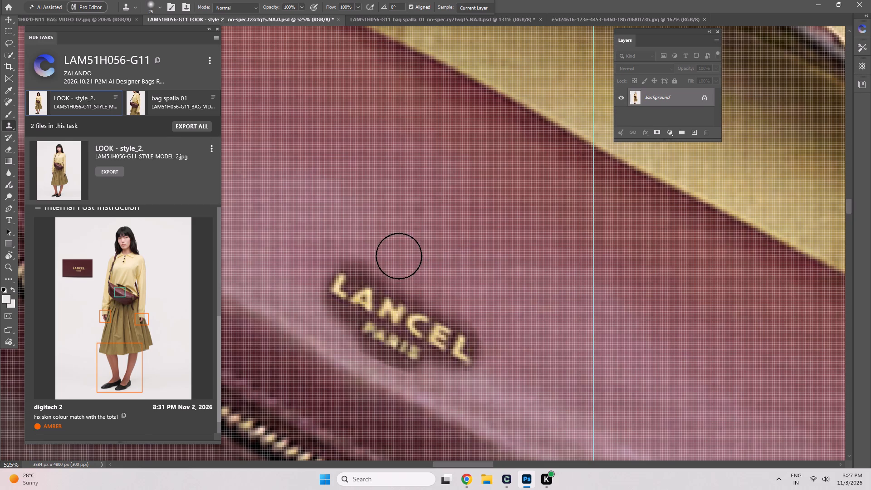
pyautogui.press('[')
pyautogui.press('[')
pyautogui.press('[')
pyautogui.press('[')
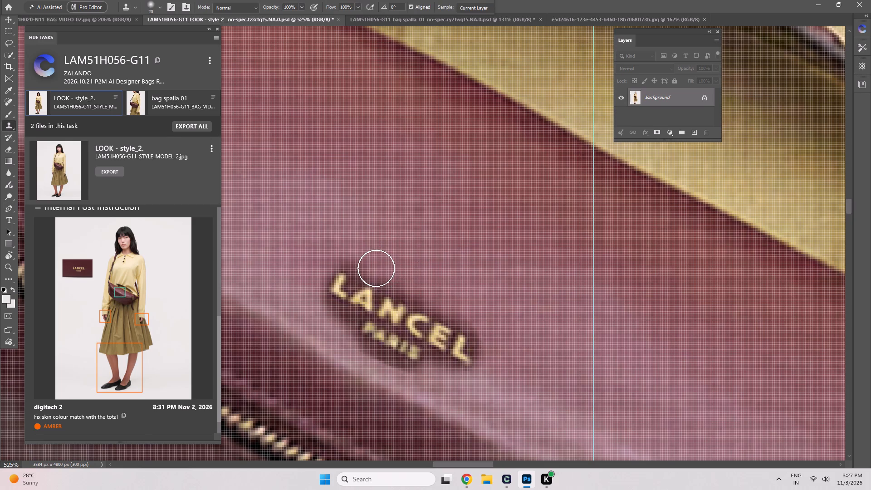
pyautogui.press('[')
pyautogui.click(362, 272)
pyautogui.moveTo(361, 272); pyautogui.dragTo(384, 286)
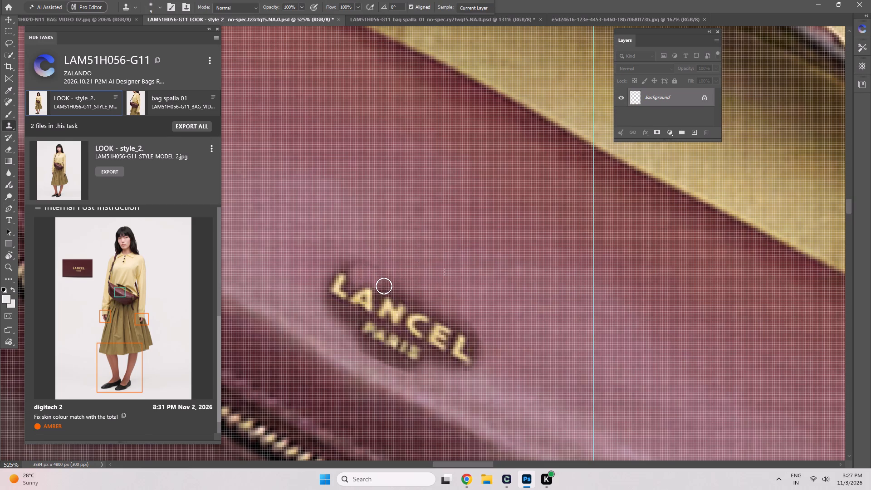
pyautogui.moveTo(384, 286); pyautogui.dragTo(415, 301)
pyautogui.moveTo(416, 302); pyautogui.dragTo(465, 318)
pyautogui.moveTo(461, 314); pyautogui.dragTo(414, 281)
pyautogui.moveTo(403, 277); pyautogui.dragTo(396, 273)
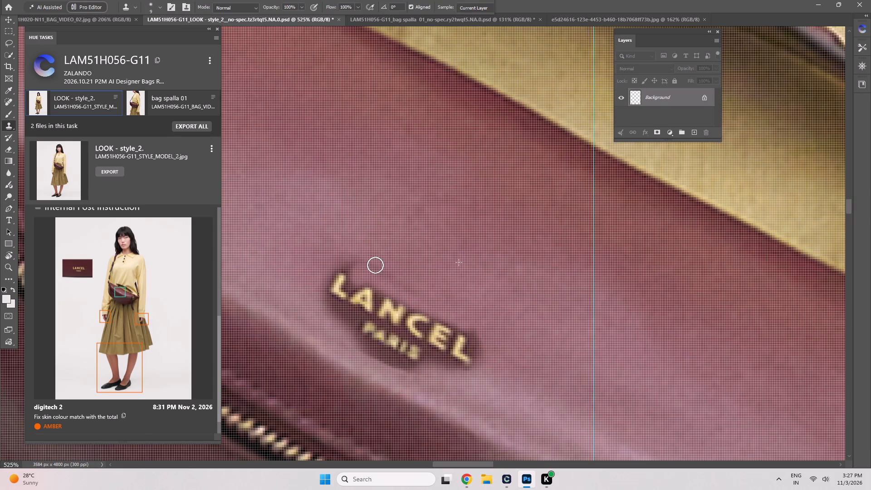
pyautogui.moveTo(373, 264); pyautogui.dragTo(323, 285)
# Clone nearby leather over the dark patch edge beside and below the first letters of LANCEL.
pyautogui.keyDown('alt'); pyautogui.click(280, 252); pyautogui.keyUp('alt')
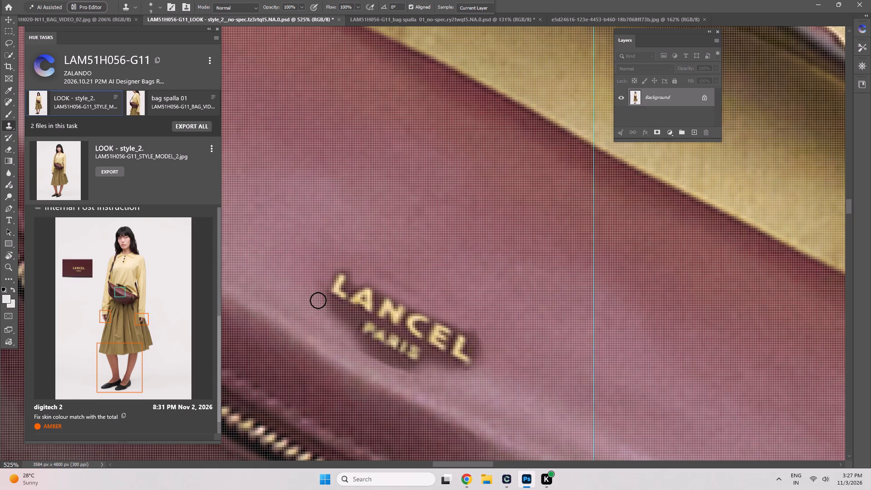
pyautogui.moveTo(319, 300); pyautogui.dragTo(328, 303)
pyautogui.moveTo(332, 304); pyautogui.dragTo(346, 313)
pyautogui.click(351, 315)
pyautogui.moveTo(351, 315); pyautogui.dragTo(341, 318)
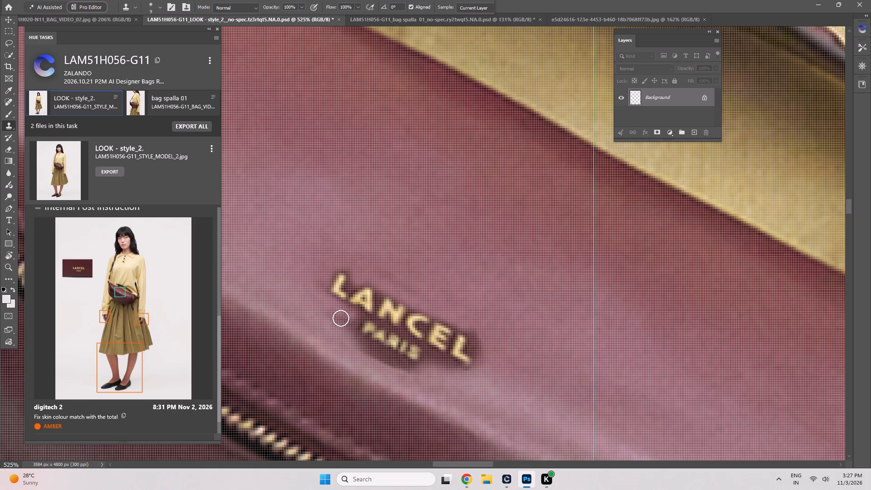
pyautogui.moveTo(341, 318); pyautogui.dragTo(338, 317)
pyautogui.moveTo(338, 317); pyautogui.dragTo(328, 301)
pyautogui.moveTo(328, 299); pyautogui.dragTo(323, 294)
pyautogui.doubleClick(322, 293)
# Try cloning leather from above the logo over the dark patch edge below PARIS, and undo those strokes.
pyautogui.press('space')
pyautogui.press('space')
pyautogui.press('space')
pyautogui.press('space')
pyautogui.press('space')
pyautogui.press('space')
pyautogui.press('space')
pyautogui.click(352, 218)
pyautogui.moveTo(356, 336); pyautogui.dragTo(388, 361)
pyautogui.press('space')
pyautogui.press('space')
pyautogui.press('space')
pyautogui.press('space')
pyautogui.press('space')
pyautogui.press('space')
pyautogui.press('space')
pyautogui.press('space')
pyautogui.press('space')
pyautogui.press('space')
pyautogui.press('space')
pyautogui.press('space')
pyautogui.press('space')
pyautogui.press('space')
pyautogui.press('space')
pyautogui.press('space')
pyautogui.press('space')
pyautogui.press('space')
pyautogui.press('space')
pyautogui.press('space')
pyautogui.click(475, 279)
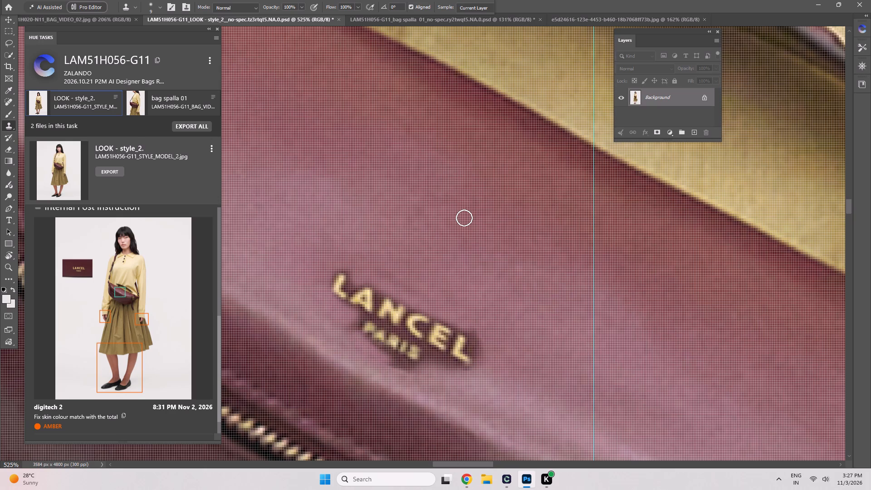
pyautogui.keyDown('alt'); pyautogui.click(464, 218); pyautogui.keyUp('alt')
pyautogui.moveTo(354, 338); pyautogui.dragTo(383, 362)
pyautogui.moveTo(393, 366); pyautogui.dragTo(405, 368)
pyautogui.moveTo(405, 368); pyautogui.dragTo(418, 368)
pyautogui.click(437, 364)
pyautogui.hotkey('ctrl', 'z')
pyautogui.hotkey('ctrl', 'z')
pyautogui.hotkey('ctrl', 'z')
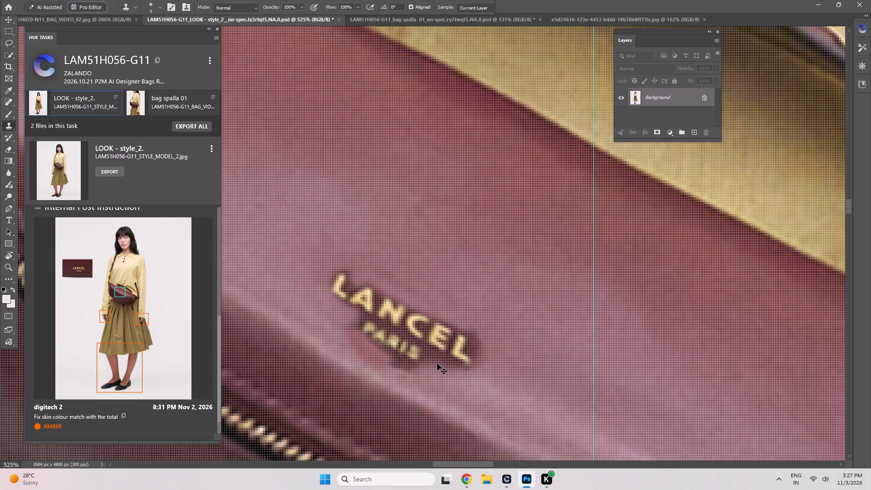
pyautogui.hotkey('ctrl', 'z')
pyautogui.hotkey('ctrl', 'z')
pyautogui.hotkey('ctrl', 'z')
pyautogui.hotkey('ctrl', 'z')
# Clone the leather just below the logo over the dark patch edge beneath PARIS and the end of LANCEL.
pyautogui.scroll(-3, 435, 357)
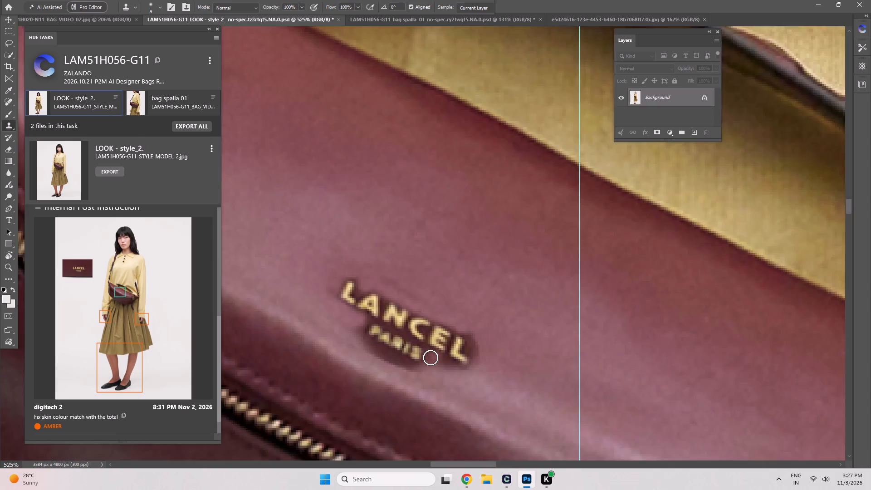
pyautogui.scroll(-2, 431, 358)
pyautogui.scroll(5, 429, 358)
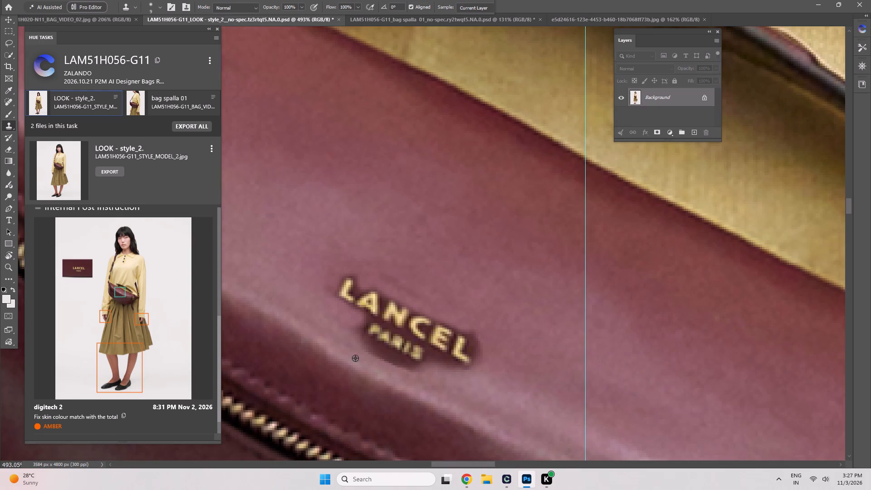
pyautogui.keyDown('alt'); pyautogui.click(355, 358); pyautogui.keyUp('alt')
pyautogui.moveTo(351, 339); pyautogui.dragTo(414, 371)
pyautogui.click(430, 370)
pyautogui.moveTo(433, 359); pyautogui.dragTo(450, 369)
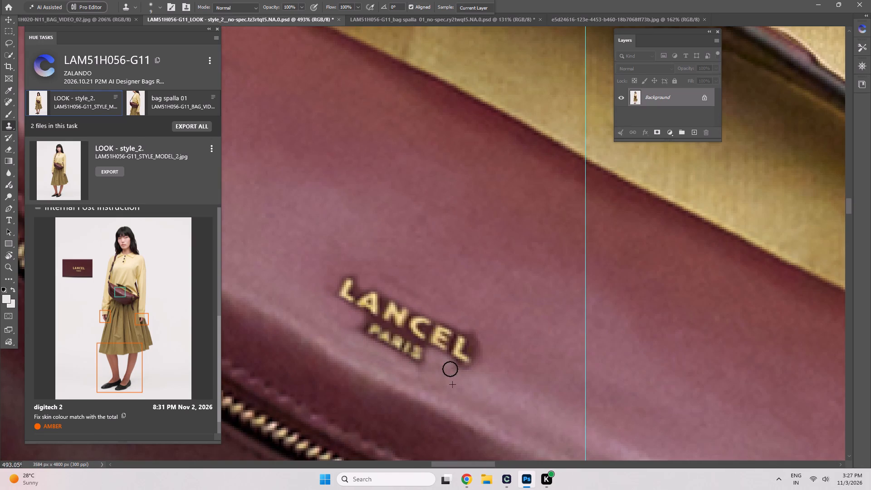
pyautogui.moveTo(450, 369); pyautogui.dragTo(457, 377)
pyautogui.moveTo(458, 377); pyautogui.dragTo(462, 380)
pyautogui.click(463, 380)
# Clone adjacent leather over the dark patch edge around the final letters of LANCEL.
pyautogui.moveTo(474, 330); pyautogui.dragTo(476, 352)
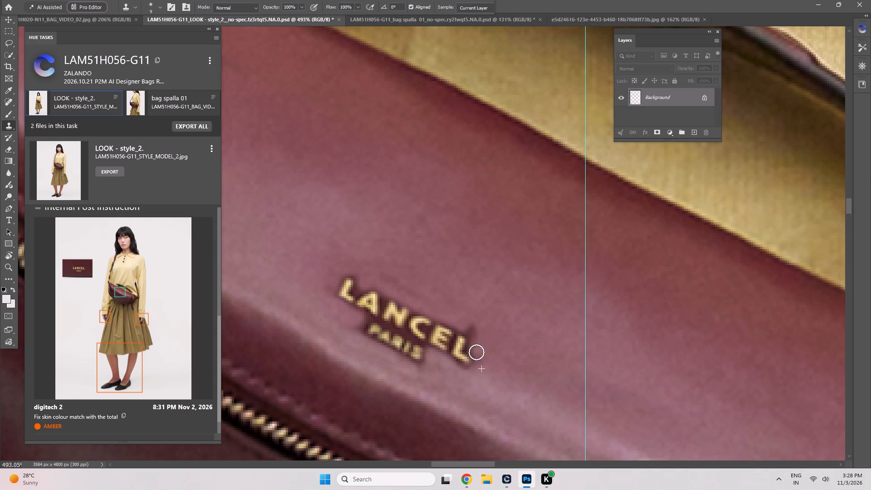
pyautogui.doubleClick(476, 352)
pyautogui.moveTo(475, 350); pyautogui.dragTo(478, 335)
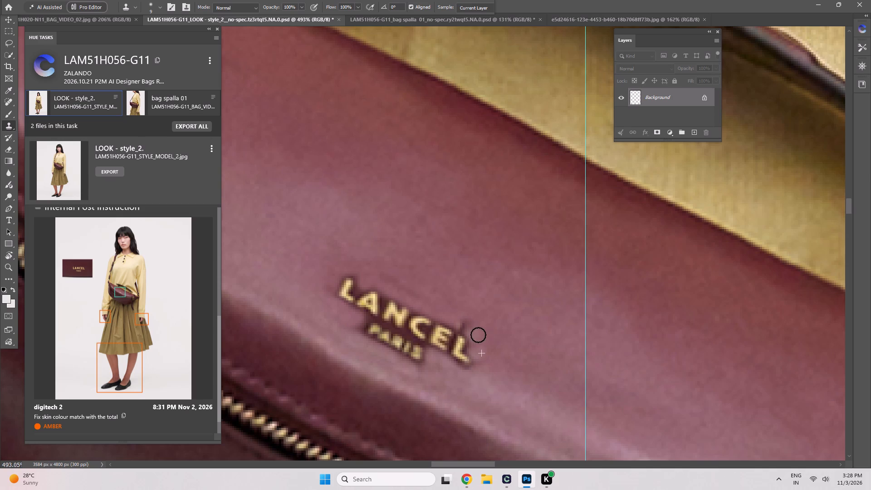
pyautogui.keyDown('alt'); pyautogui.click(509, 329); pyautogui.keyUp('alt')
pyautogui.moveTo(461, 321); pyautogui.dragTo(471, 328)
pyautogui.click(471, 328)
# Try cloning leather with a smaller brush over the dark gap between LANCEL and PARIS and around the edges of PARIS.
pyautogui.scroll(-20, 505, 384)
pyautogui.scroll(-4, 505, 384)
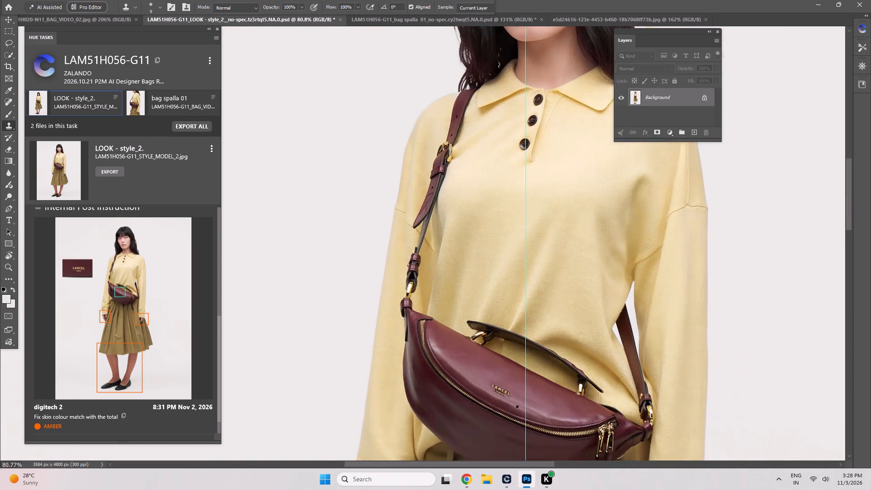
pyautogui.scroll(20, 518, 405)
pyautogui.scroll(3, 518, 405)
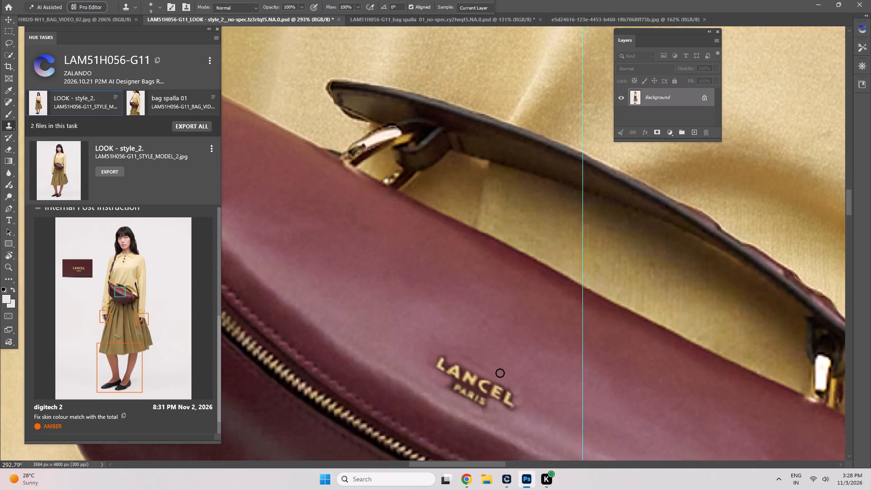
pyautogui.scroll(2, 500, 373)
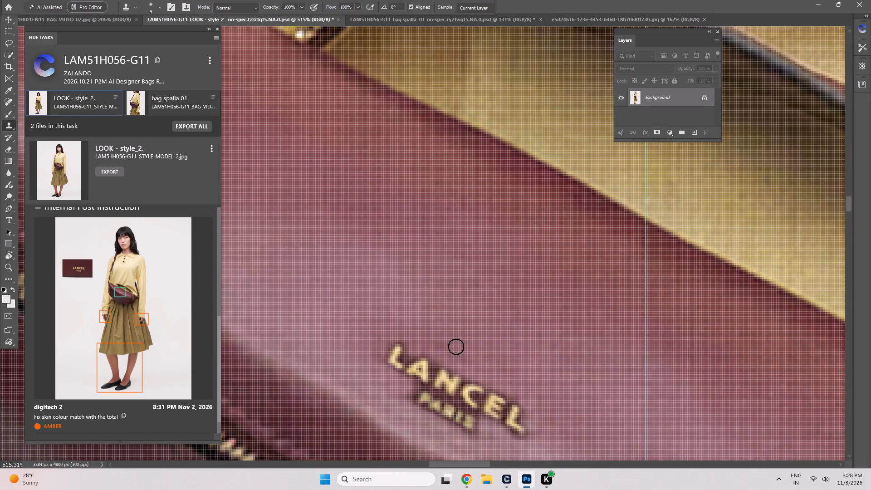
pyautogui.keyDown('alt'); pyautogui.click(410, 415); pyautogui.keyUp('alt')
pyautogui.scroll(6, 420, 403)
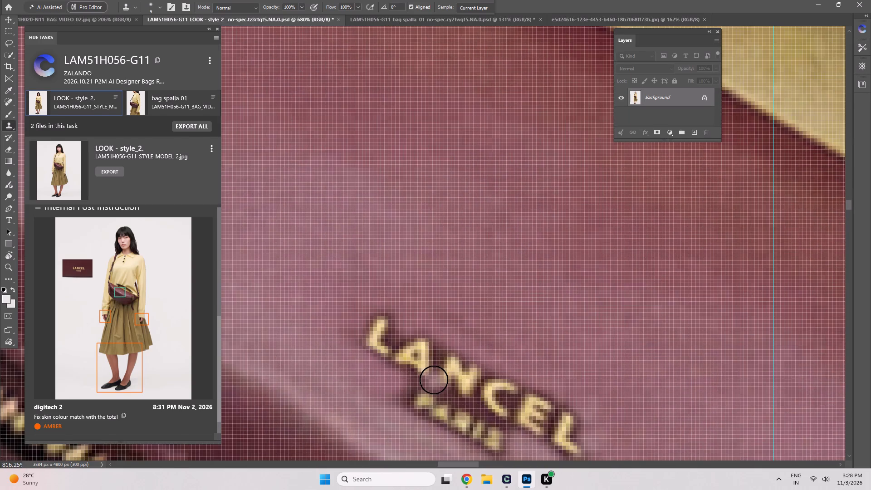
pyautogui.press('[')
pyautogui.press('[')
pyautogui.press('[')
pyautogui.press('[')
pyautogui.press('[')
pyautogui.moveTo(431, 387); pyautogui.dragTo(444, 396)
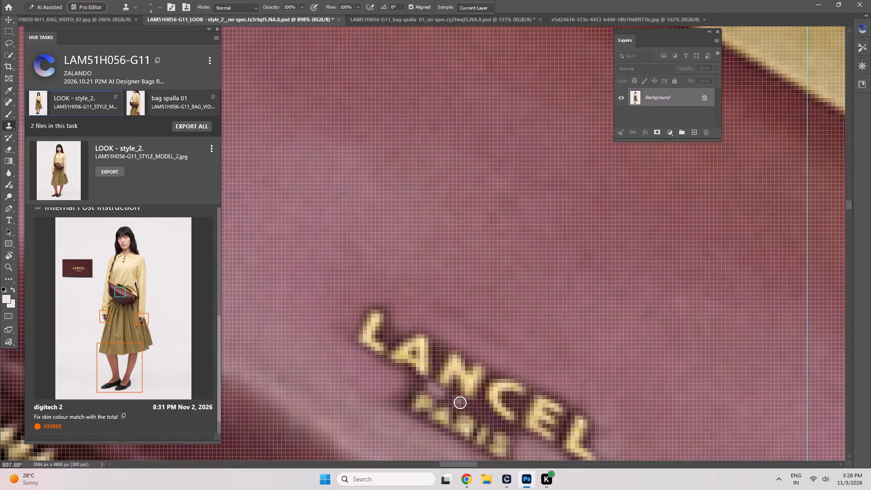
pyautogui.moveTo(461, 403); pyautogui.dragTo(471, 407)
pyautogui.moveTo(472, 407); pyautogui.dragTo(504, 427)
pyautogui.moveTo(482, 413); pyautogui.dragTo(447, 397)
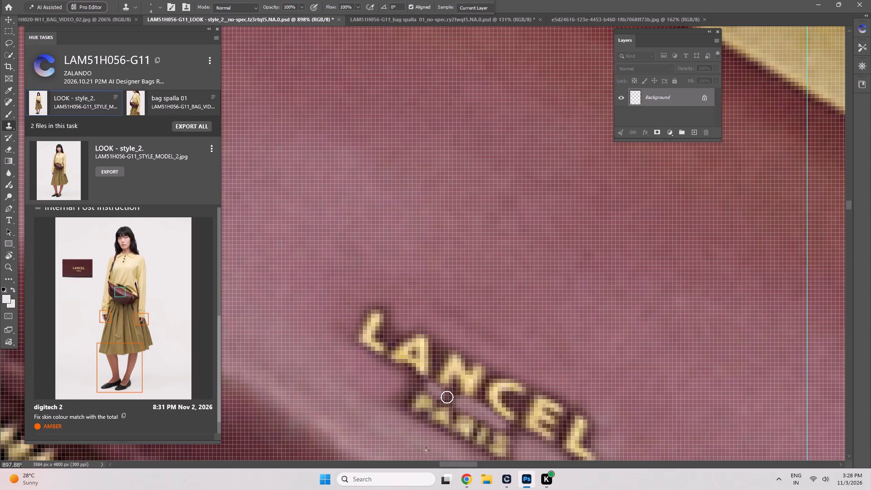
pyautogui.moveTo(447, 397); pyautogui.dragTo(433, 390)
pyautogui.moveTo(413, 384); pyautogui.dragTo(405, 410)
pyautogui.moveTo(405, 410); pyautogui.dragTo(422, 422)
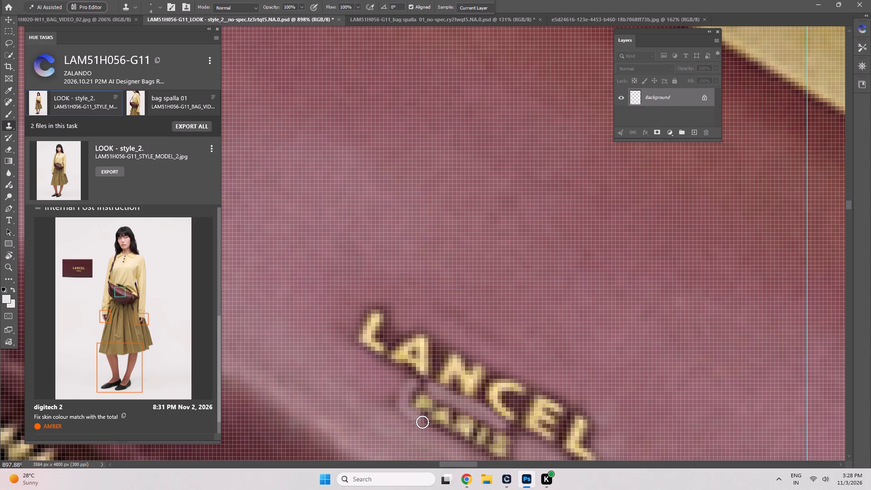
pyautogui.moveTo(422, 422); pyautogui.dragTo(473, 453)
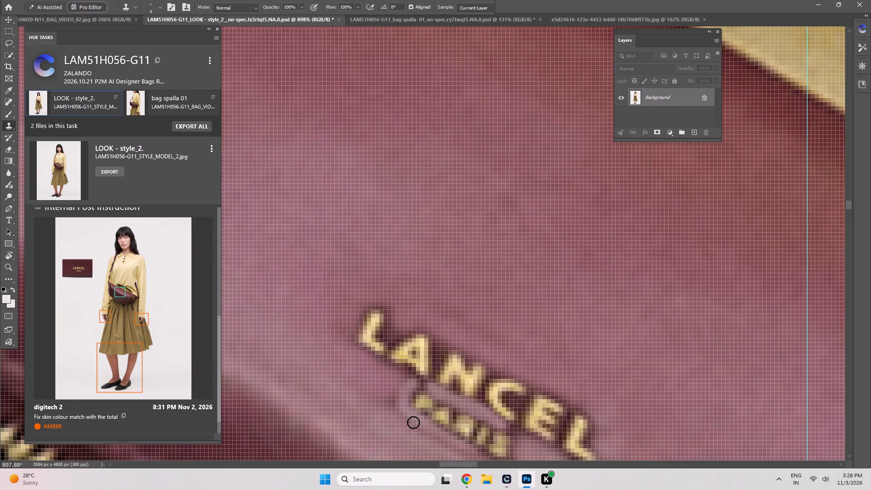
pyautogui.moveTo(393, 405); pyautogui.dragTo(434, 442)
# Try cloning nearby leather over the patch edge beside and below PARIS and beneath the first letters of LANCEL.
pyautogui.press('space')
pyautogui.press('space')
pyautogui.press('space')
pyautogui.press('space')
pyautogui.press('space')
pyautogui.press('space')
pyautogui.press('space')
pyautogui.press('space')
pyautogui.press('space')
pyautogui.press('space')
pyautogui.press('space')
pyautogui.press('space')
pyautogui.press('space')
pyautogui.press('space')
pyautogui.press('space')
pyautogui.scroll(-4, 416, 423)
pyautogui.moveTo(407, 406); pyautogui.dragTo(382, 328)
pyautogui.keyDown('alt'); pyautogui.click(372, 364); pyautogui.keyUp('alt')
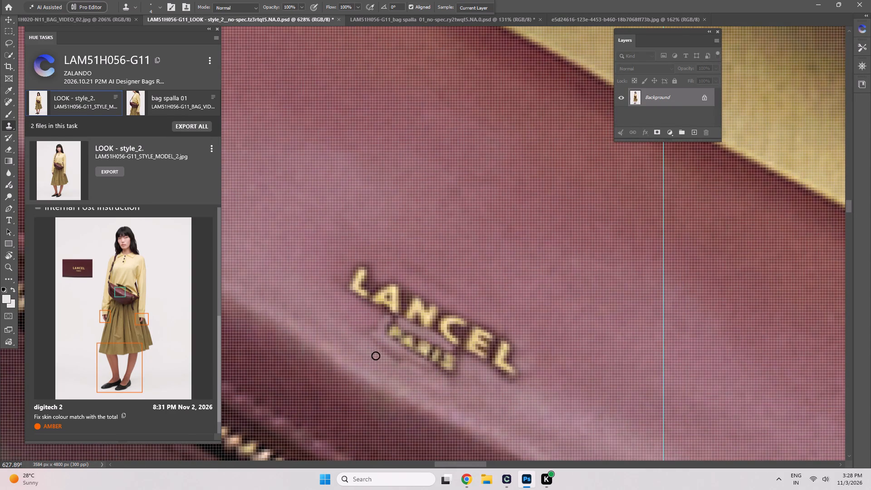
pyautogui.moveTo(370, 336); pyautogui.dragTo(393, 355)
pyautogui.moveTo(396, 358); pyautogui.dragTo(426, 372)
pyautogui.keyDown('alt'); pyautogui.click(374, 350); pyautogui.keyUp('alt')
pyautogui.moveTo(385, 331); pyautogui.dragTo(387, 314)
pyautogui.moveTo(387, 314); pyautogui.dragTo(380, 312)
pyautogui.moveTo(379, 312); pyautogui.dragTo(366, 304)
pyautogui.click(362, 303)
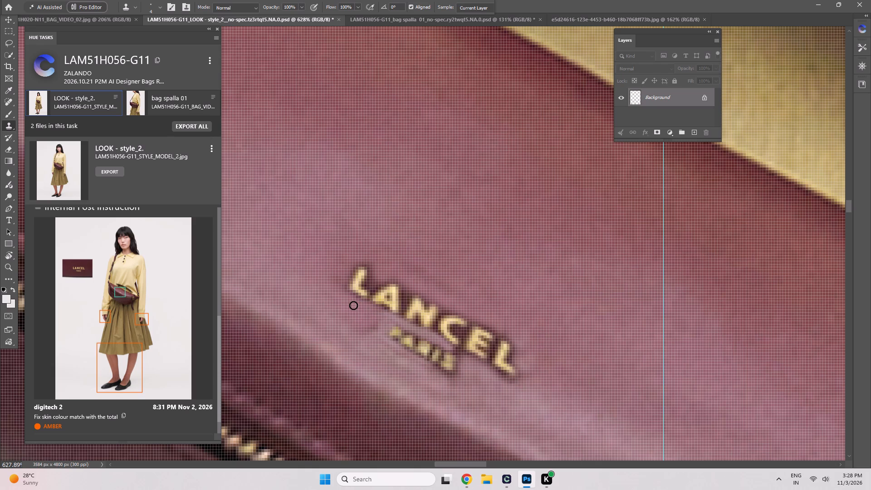
# Undo the recent clone strokes around LANCEL and PARIS, back to before the dark edge at LANCEL's final letters was retouched.
pyautogui.hotkey('ctrl', 'z')
pyautogui.hotkey('ctrl', 'z')
pyautogui.hotkey('ctrl', 'z')
pyautogui.hotkey('ctrl', 'z')
pyautogui.hotkey('ctrl', 'z')
pyautogui.hotkey('ctrl', 'z')
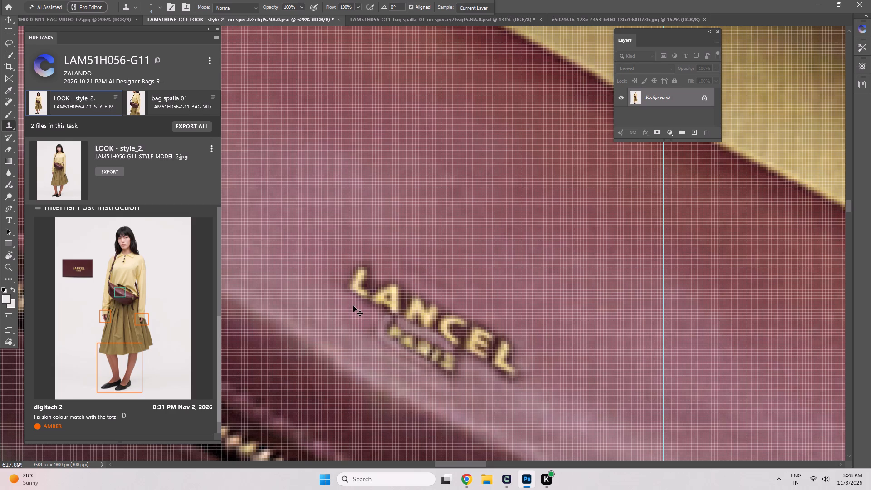
pyautogui.hotkey('ctrl', 'z')
pyautogui.hotkey('ctrl', 'z')
pyautogui.hotkey('ctrl', 'z')
pyautogui.hotkey('ctrl', 'z')
pyautogui.hotkey('ctrl', 'z')
pyautogui.hotkey('ctrl', 'z')
pyautogui.hotkey('ctrl', 'z')
pyautogui.hotkey('ctrl', 'z')
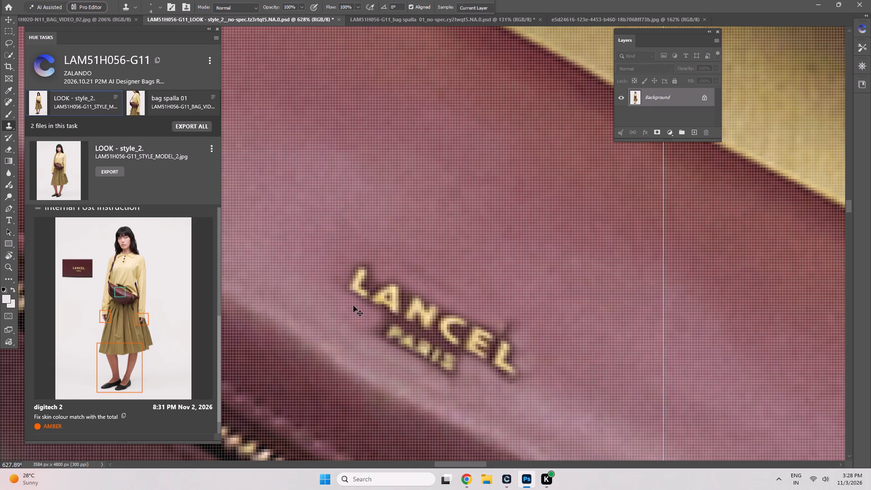
pyautogui.hotkey('ctrl', 'z')
pyautogui.hotkey('ctrl', 'z')
pyautogui.hotkey('ctrl', 'z')
pyautogui.hotkey('ctrl', 'z')
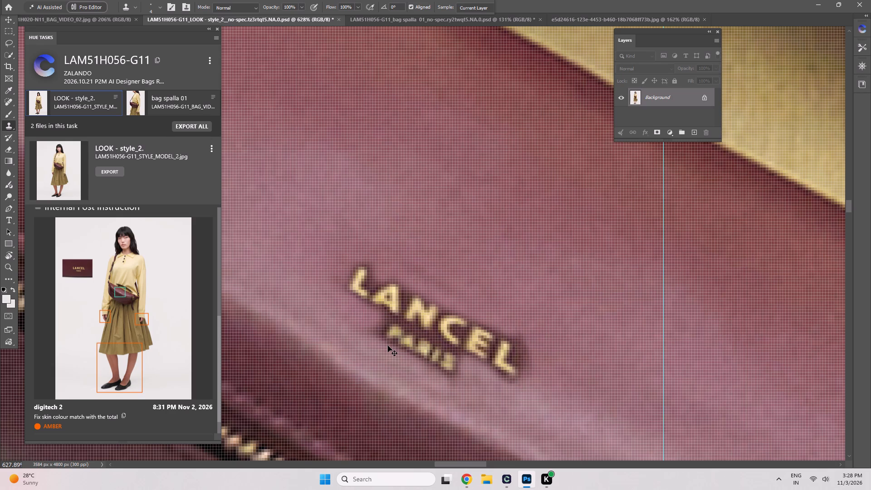
# Compare the LANCEL PARIS logo on the LOOK - style_2 bag with the one in the bag spalla 01 photo.
pyautogui.scroll(3, 508, 357)
pyautogui.scroll(-20, 508, 357)
pyautogui.scroll(-7, 508, 357)
pyautogui.press('space')
pyautogui.press('space')
pyautogui.press('space')
pyautogui.press('space')
pyautogui.press('space')
pyautogui.press('space')
pyautogui.press('space')
pyautogui.press('space')
pyautogui.press('space')
pyautogui.press('space')
pyautogui.press('space')
pyautogui.press('space')
pyautogui.press('space')
pyautogui.press('space')
pyautogui.press('space')
pyautogui.press('space')
pyautogui.press('space')
pyautogui.press('space')
pyautogui.press('space')
pyautogui.press('space')
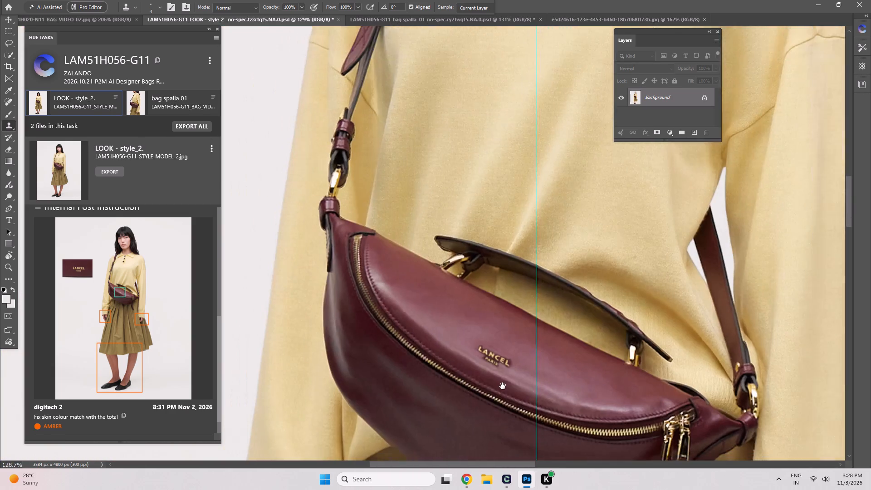
pyautogui.click(165, 103)
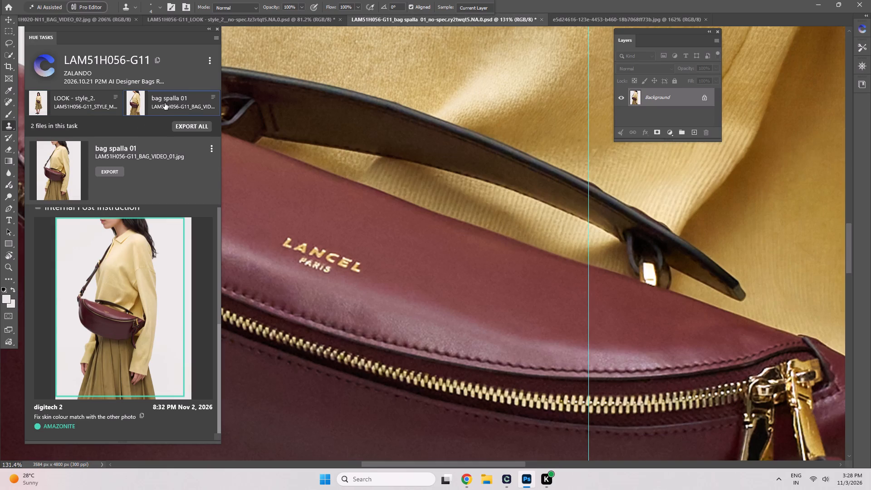
pyautogui.click(97, 98)
pyautogui.press('space')
pyautogui.press('space')
pyautogui.press('space')
pyautogui.press('space')
pyautogui.press('space')
pyautogui.press('space')
pyautogui.press('space')
pyautogui.press('space')
pyautogui.press('space')
pyautogui.press('space')
pyautogui.press('space')
pyautogui.press('space')
pyautogui.press('space')
pyautogui.press('space')
pyautogui.press('space')
pyautogui.press('space')
pyautogui.press('space')
pyautogui.press('space')
pyautogui.press('space')
pyautogui.press('space')
pyautogui.scroll(18, 507, 355)
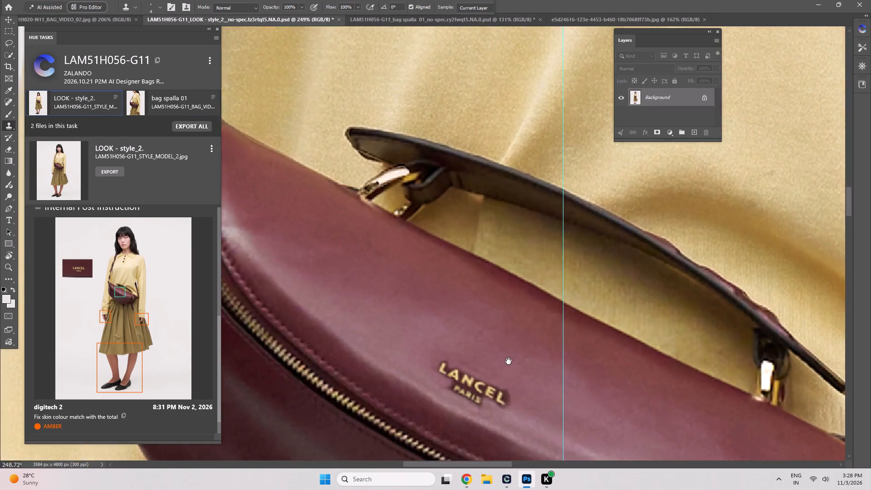
pyautogui.moveTo(485, 377); pyautogui.dragTo(474, 343)
# Lasso the LANCEL PARIS logo with its surrounding leather in bag spalla 01 and paste a copy into LOOK - style_2.
pyautogui.click(157, 99)
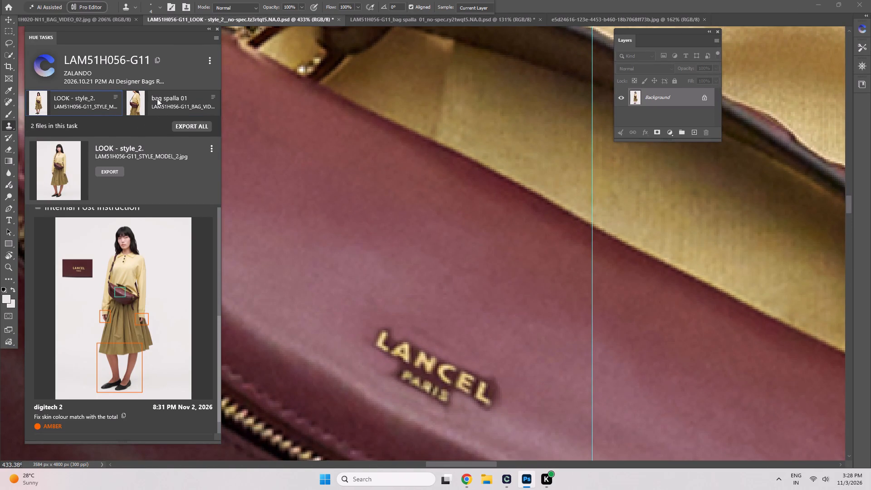
pyautogui.press('space')
pyautogui.press('space')
pyautogui.press('space')
pyautogui.press('space')
pyautogui.press('space')
pyautogui.press('space')
pyautogui.press('space')
pyautogui.press('space')
pyautogui.press('space')
pyautogui.press('space')
pyautogui.press('space')
pyautogui.press('space')
pyautogui.press('space')
pyautogui.press('space')
pyautogui.press('space')
pyautogui.press('space')
pyautogui.press('space')
pyautogui.press('space')
pyautogui.press('space')
pyautogui.press('space')
pyautogui.scroll(-4, 334, 270)
pyautogui.moveTo(325, 260); pyautogui.dragTo(406, 332)
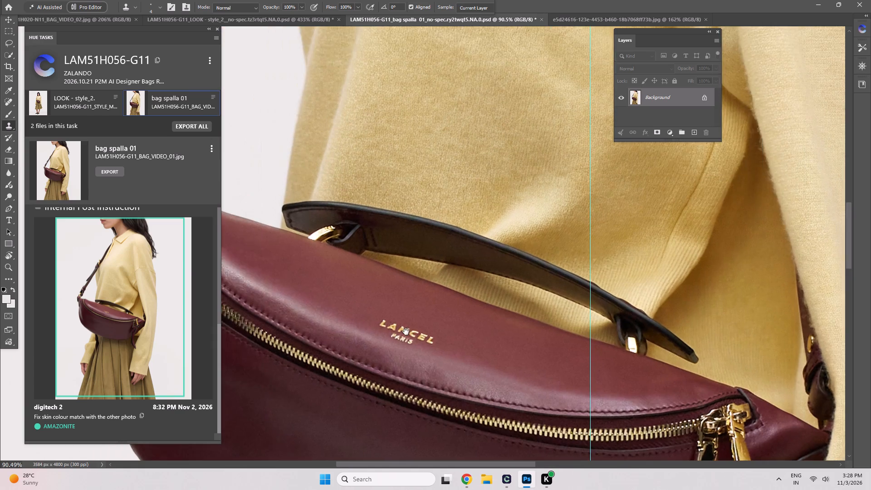
pyautogui.scroll(8, 406, 332)
pyautogui.press('l')
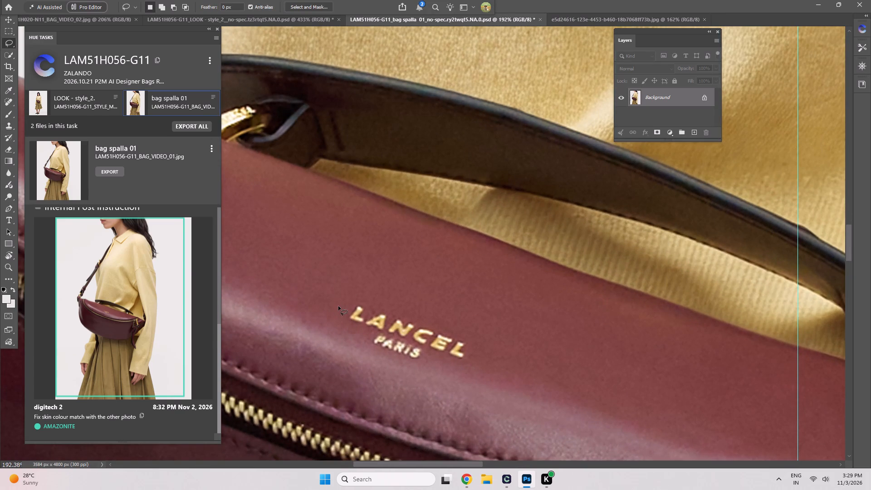
pyautogui.click(338, 306)
pyautogui.hotkey('ctrl', 'c')
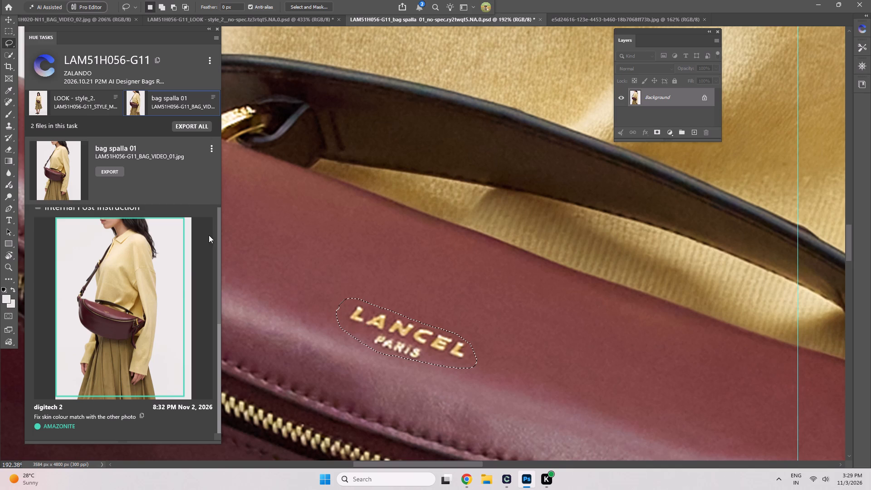
pyautogui.doubleClick(76, 103)
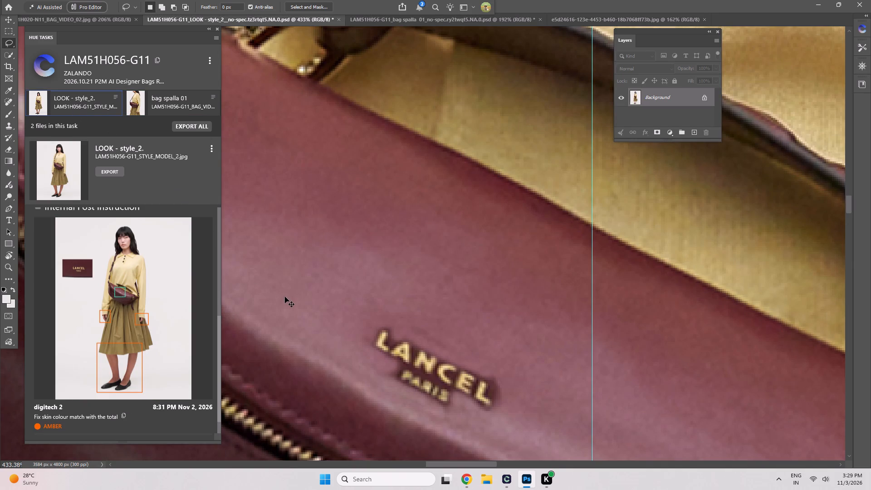
pyautogui.hotkey('ctrl', 'v')
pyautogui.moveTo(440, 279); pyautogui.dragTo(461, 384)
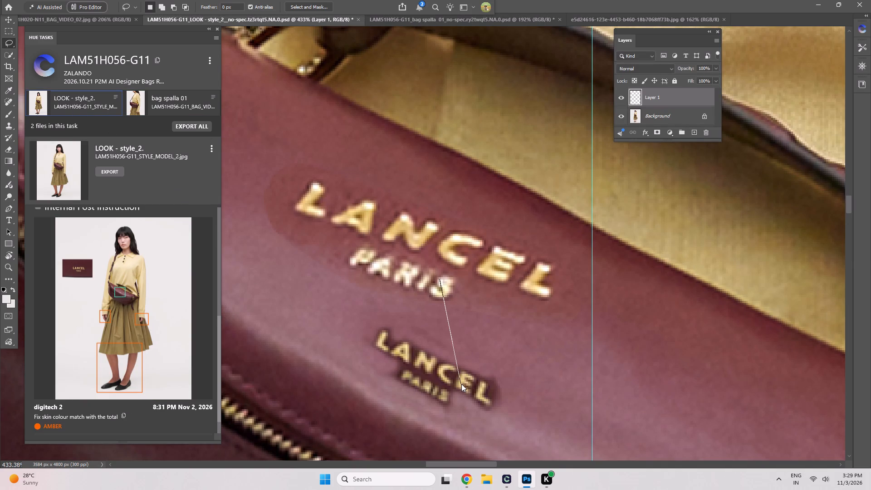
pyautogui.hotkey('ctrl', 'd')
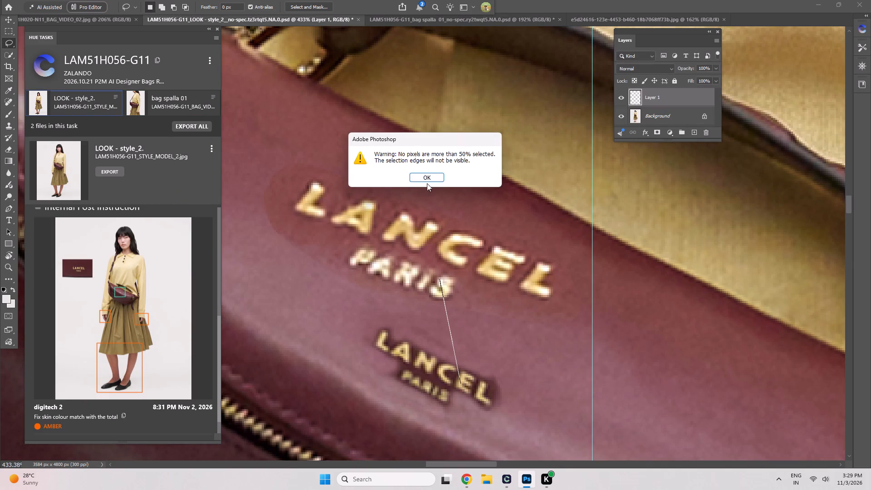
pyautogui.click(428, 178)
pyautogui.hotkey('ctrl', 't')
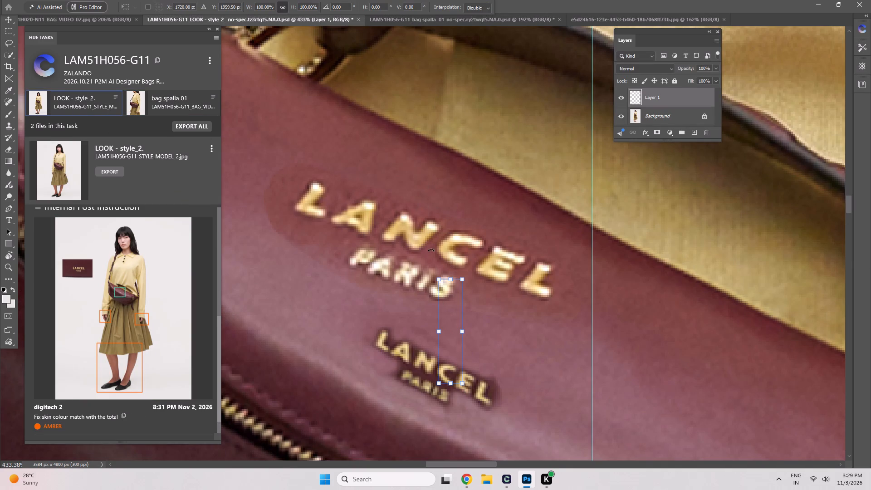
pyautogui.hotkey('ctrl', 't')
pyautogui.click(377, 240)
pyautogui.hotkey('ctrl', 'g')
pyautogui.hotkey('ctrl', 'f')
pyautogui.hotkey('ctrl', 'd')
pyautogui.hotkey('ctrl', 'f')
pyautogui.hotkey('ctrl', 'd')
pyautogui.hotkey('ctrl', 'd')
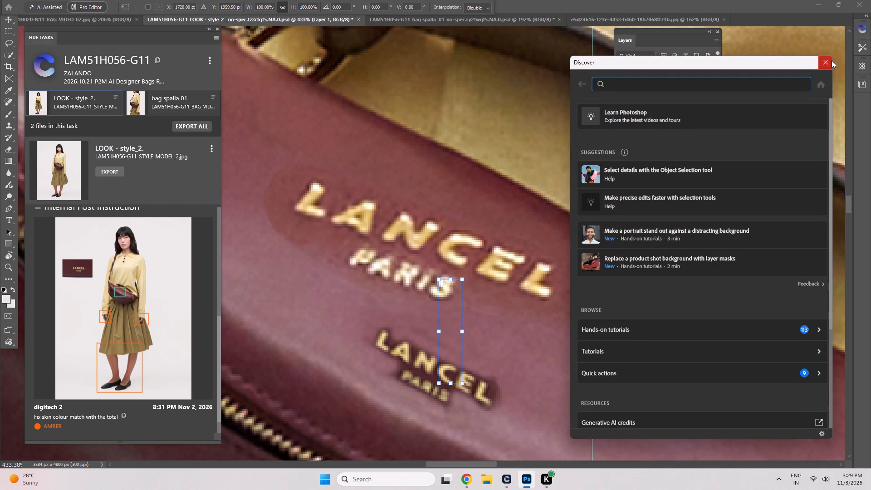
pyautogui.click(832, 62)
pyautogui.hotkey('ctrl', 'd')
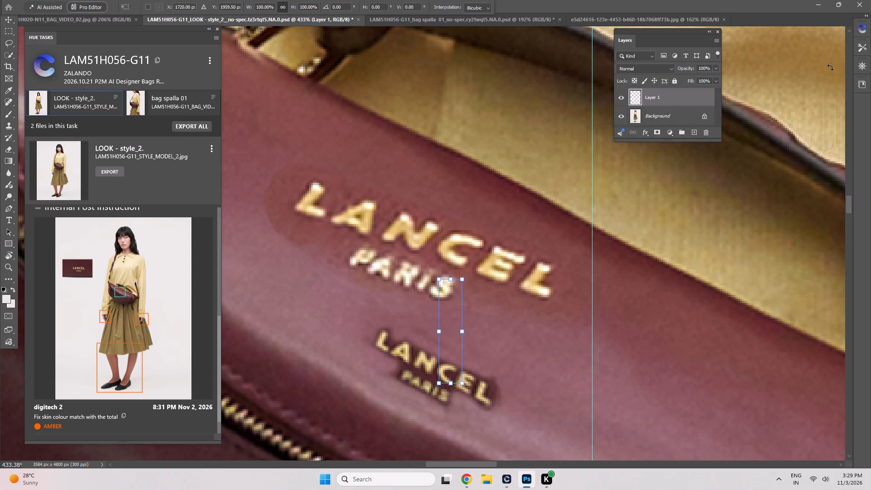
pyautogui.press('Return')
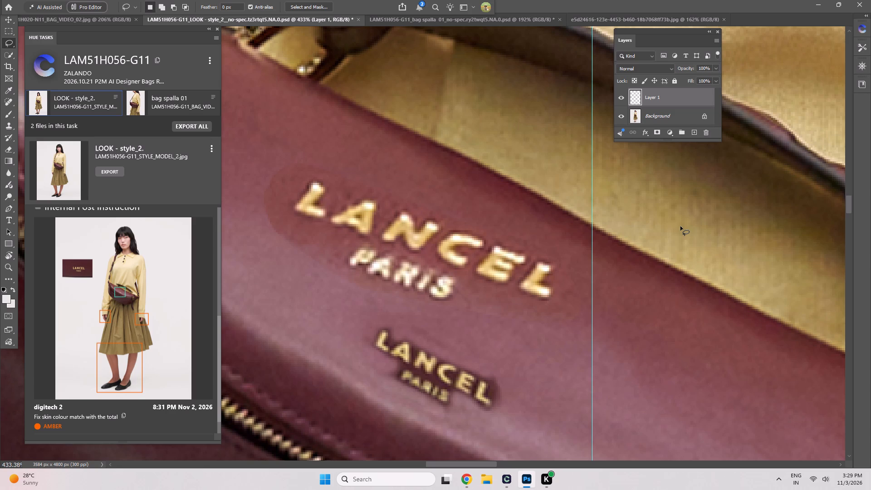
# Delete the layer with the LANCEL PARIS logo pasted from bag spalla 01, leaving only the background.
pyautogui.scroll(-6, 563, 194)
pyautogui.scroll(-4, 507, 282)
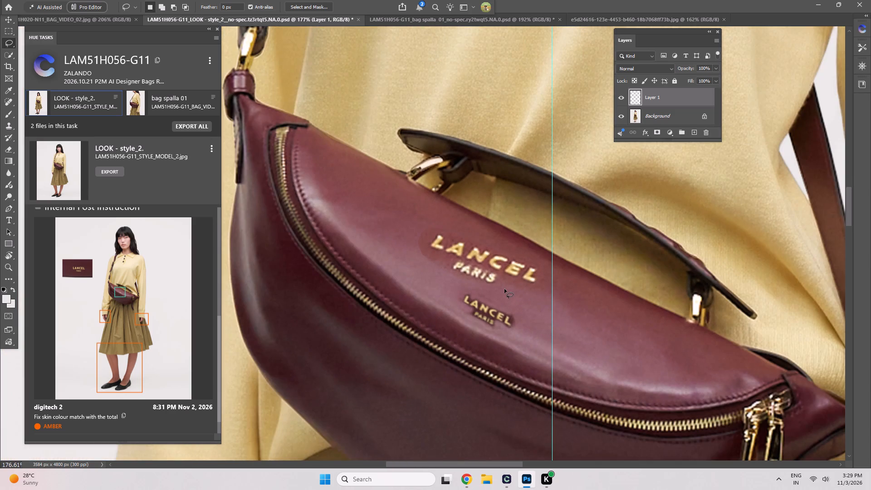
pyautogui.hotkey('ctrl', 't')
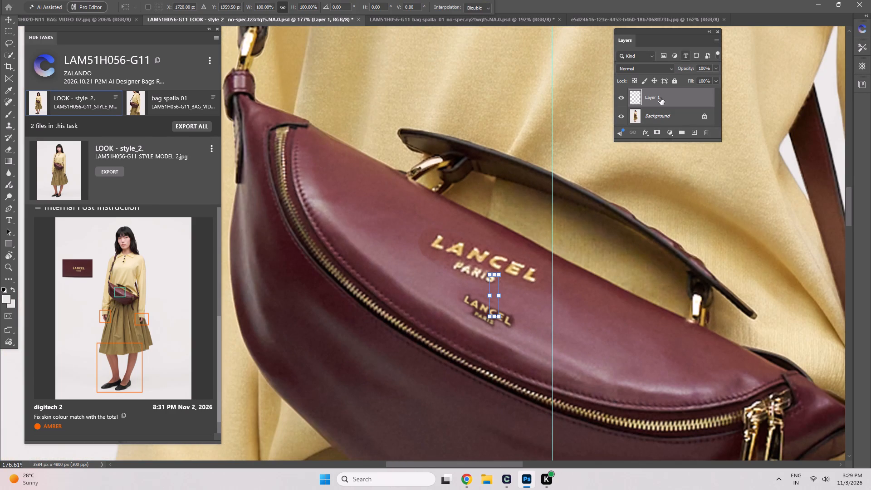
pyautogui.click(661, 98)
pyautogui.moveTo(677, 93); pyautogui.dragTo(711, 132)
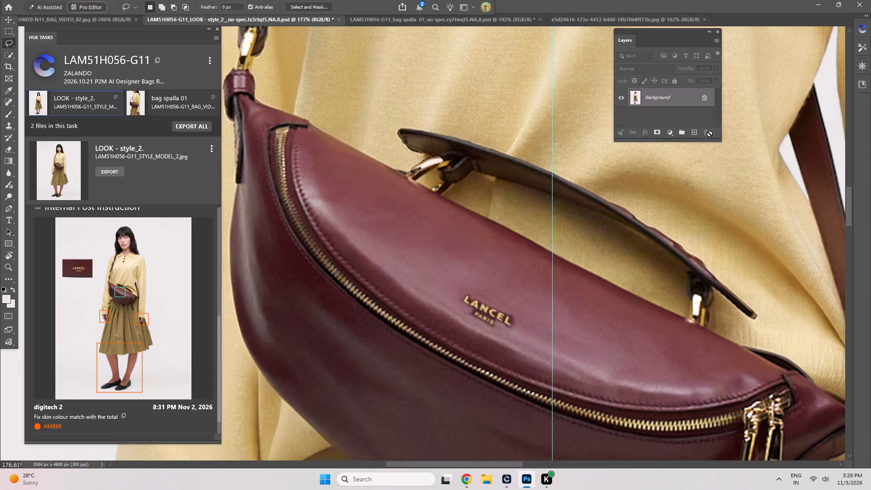
# Clear the lasso selection around the logo in bag spalla 01 and go back to LOOK - style_2.
pyautogui.scroll(3, 482, 315)
pyautogui.scroll(-4, 481, 315)
pyautogui.scroll(4, 477, 316)
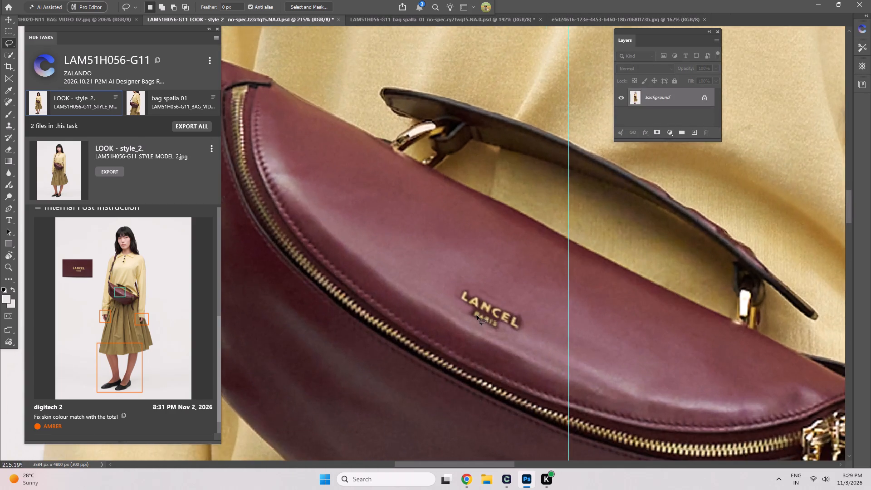
pyautogui.scroll(4, 477, 316)
pyautogui.scroll(-7, 488, 271)
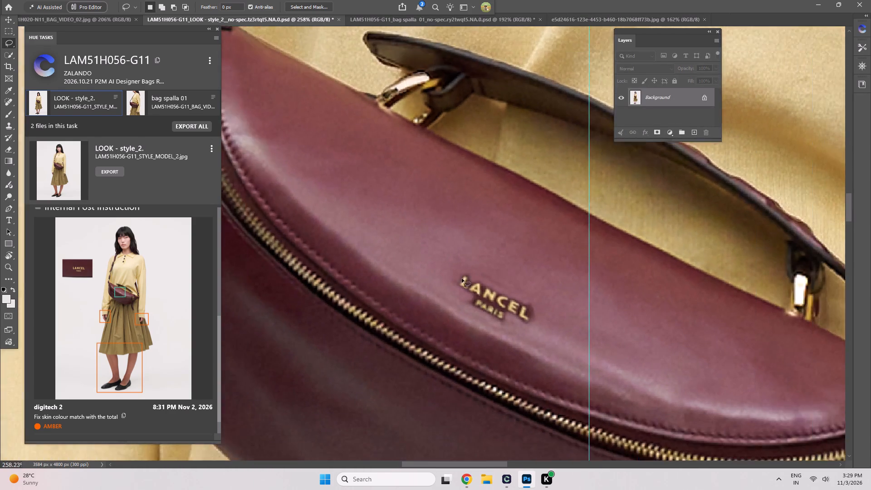
pyautogui.scroll(-9, 462, 279)
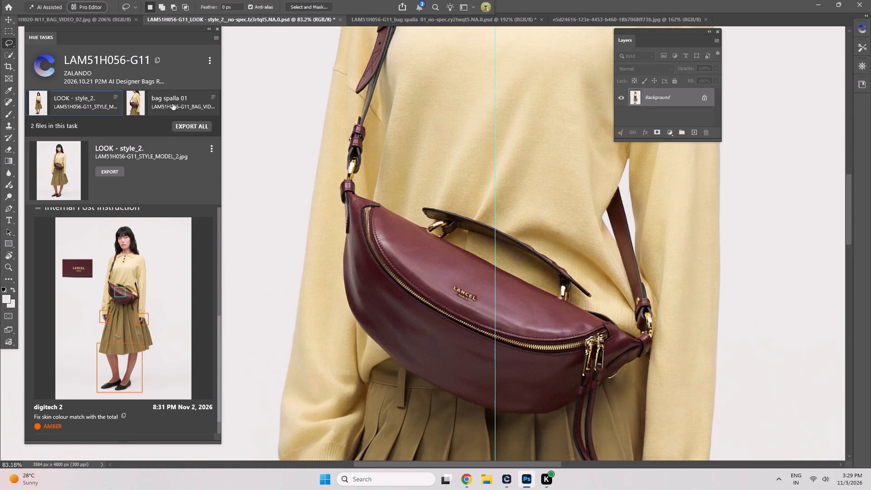
pyautogui.click(175, 99)
pyautogui.hotkey('ctrl', 'd')
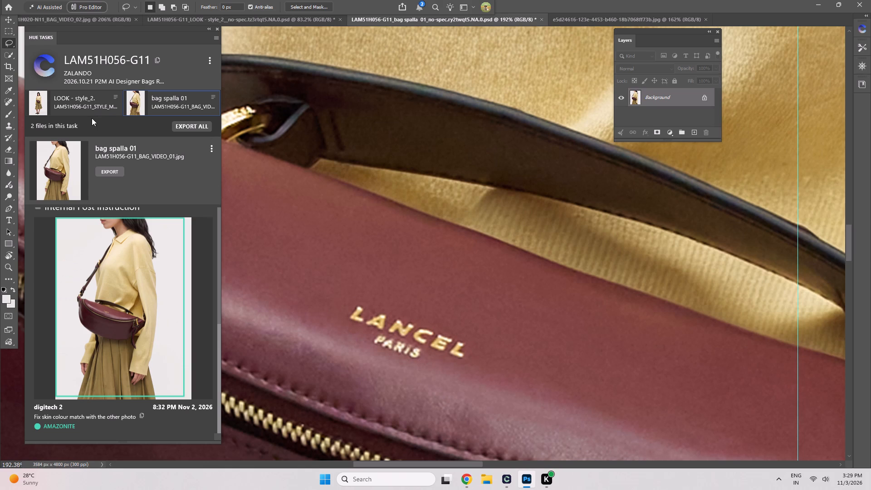
pyautogui.click(87, 104)
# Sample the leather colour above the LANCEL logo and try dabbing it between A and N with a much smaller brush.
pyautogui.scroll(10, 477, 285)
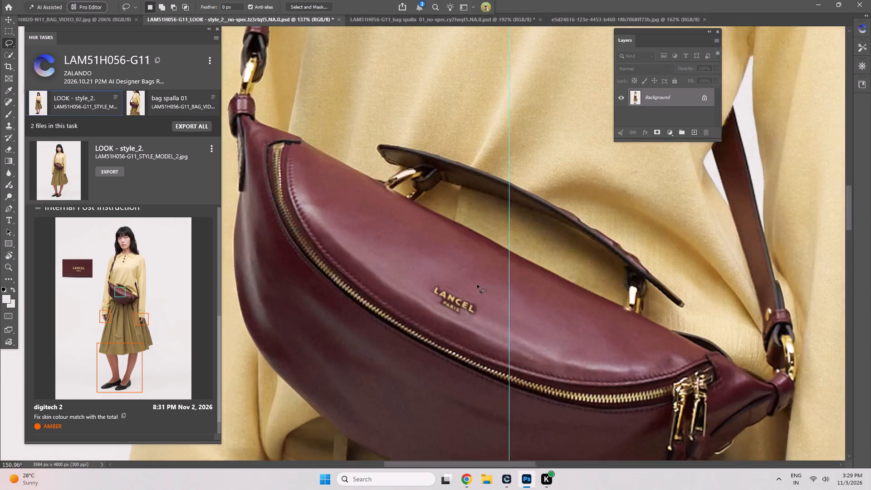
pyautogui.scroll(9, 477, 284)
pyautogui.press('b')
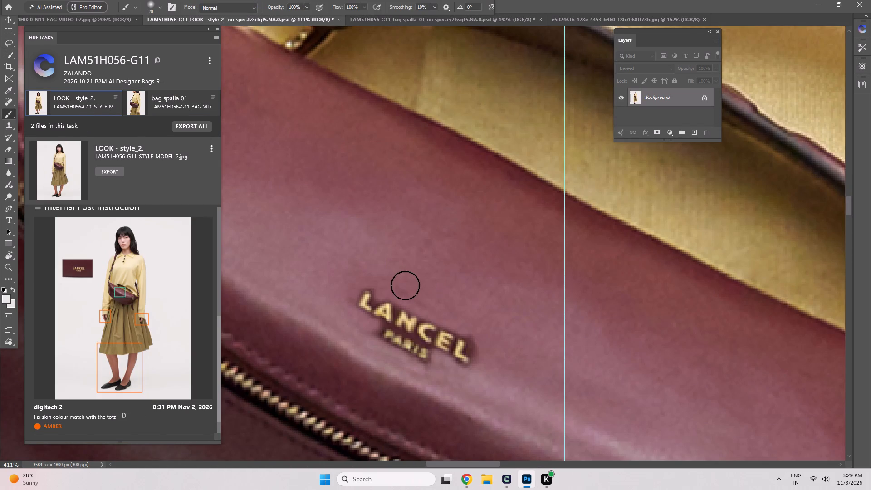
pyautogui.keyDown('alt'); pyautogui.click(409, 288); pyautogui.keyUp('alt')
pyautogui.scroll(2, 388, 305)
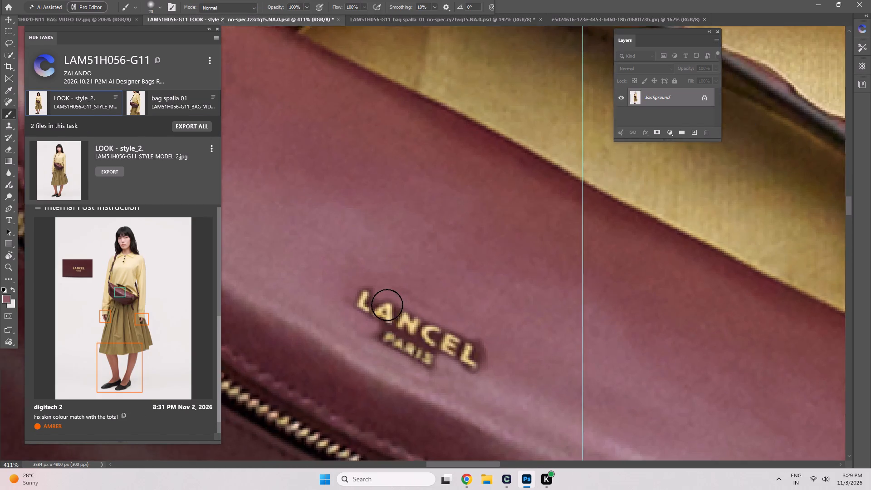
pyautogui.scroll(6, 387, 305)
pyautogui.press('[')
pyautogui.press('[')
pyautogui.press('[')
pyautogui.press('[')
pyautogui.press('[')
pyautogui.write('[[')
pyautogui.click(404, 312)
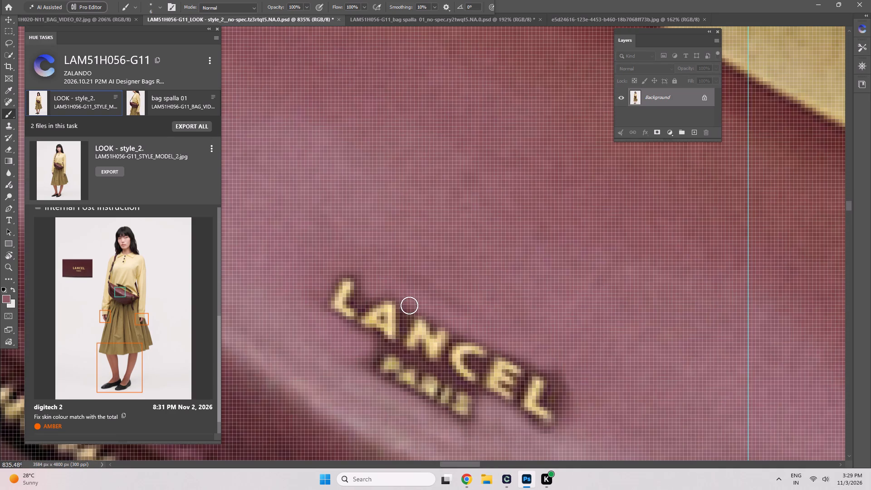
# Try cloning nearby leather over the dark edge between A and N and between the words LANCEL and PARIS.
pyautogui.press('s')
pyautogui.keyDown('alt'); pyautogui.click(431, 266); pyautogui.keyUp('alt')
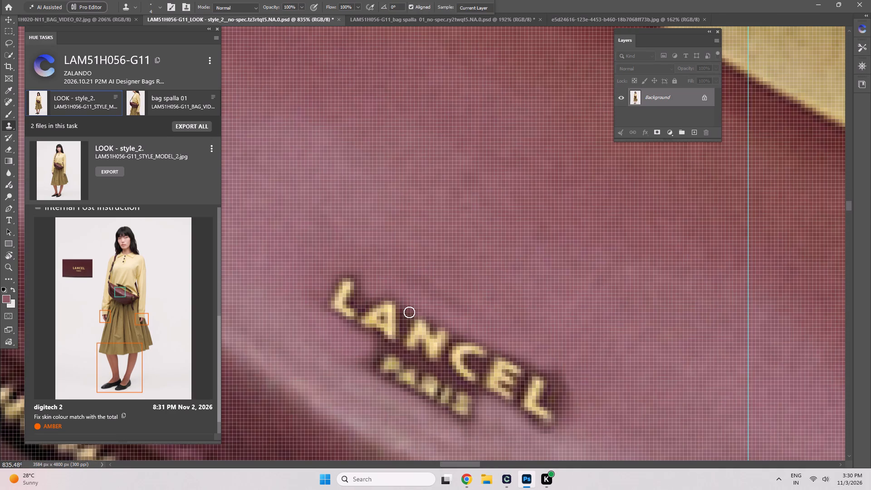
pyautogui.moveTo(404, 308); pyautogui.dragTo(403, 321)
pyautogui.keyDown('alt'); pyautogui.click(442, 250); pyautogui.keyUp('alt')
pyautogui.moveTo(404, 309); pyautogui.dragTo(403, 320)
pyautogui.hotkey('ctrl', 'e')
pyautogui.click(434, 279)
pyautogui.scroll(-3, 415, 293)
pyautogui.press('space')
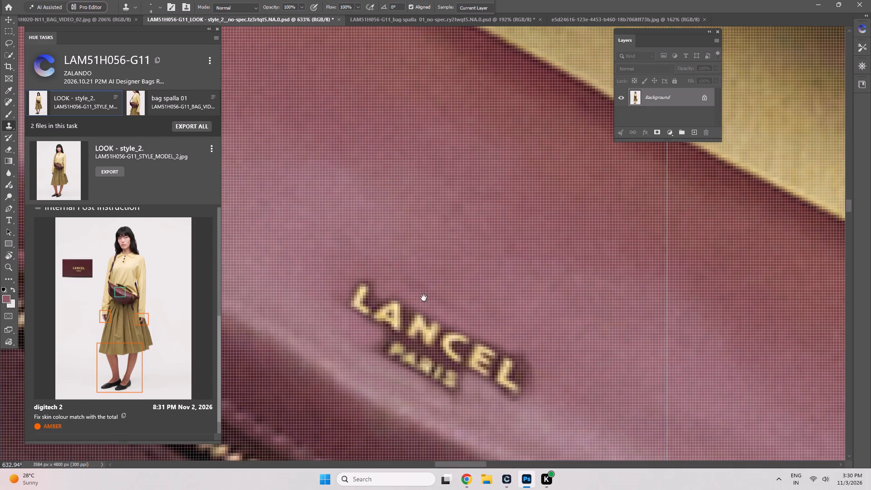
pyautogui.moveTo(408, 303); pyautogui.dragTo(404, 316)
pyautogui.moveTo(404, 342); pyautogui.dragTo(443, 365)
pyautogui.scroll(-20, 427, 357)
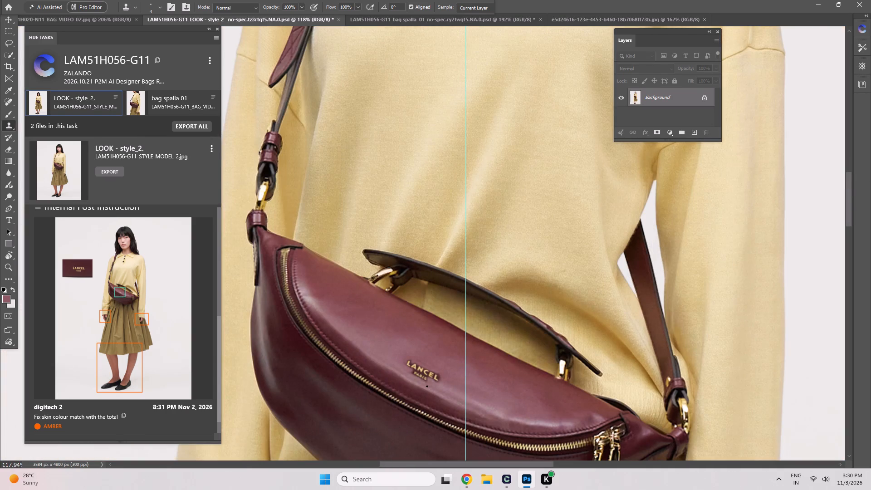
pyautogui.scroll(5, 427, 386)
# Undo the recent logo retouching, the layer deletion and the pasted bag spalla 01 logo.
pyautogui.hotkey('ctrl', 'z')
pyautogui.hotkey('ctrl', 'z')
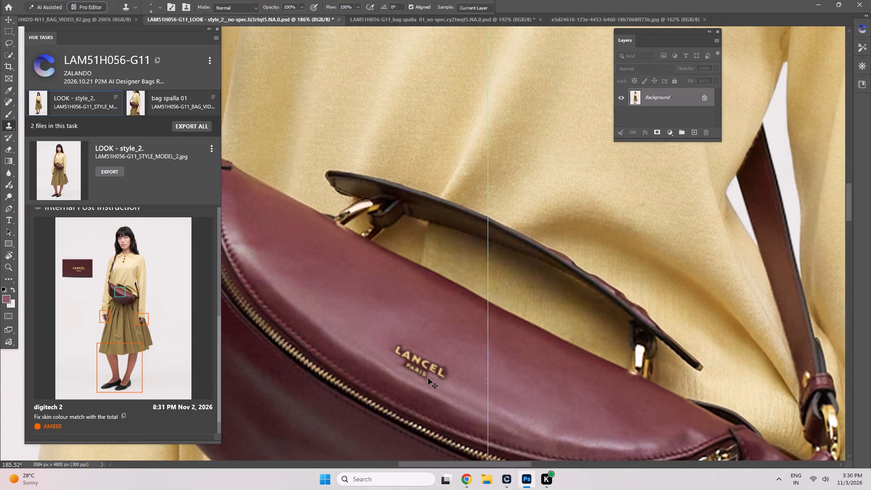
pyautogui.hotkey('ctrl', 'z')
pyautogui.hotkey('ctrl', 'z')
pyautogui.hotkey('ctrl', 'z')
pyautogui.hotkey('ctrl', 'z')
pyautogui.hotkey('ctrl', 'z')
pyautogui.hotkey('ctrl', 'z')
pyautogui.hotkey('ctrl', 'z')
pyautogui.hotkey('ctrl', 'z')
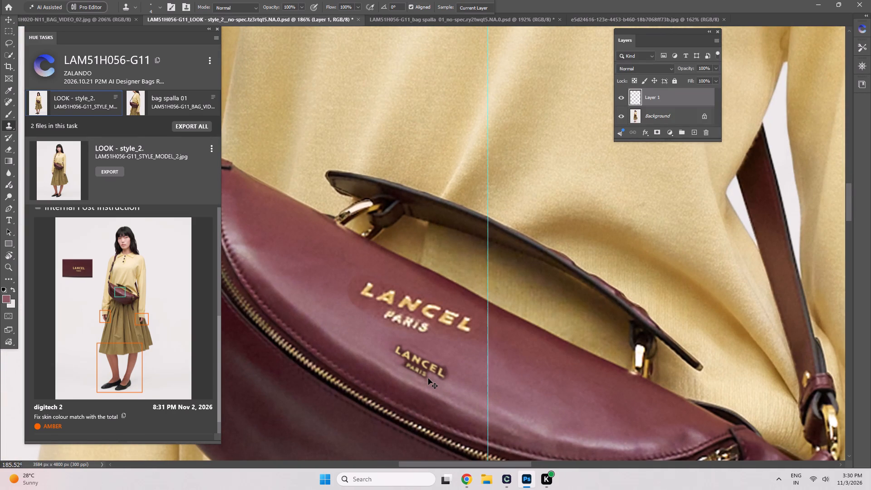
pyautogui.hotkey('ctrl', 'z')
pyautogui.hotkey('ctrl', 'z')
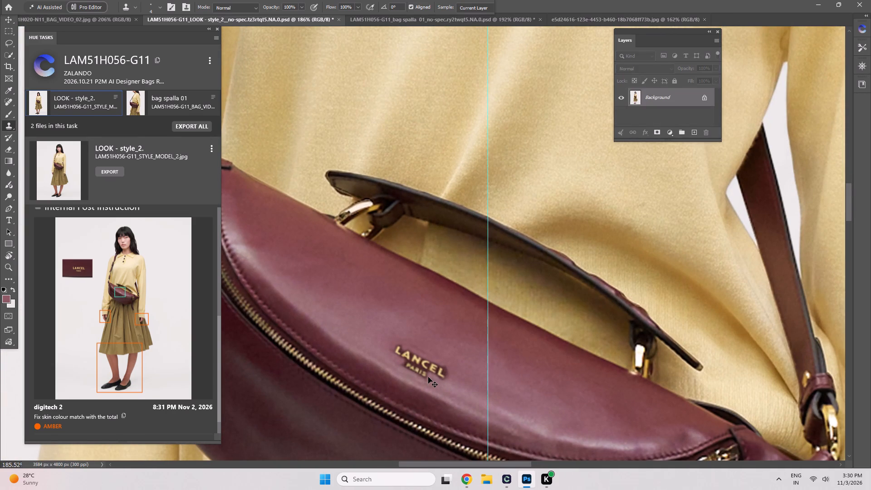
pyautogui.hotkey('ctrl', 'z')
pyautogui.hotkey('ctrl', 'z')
# Clone clean leather over the dark edge beside the S of PARIS and beneath the final E and L of LANCEL.
pyautogui.scroll(9, 428, 377)
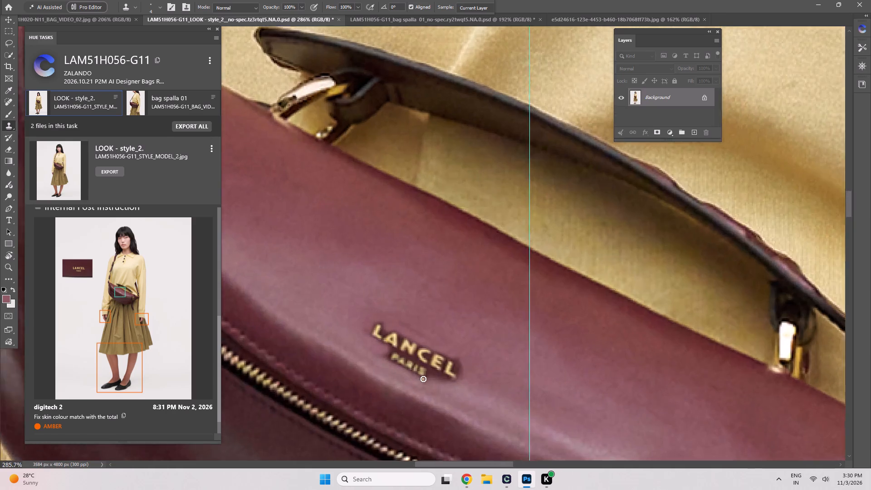
pyautogui.scroll(2, 423, 379)
pyautogui.press('s')
pyautogui.click(522, 326)
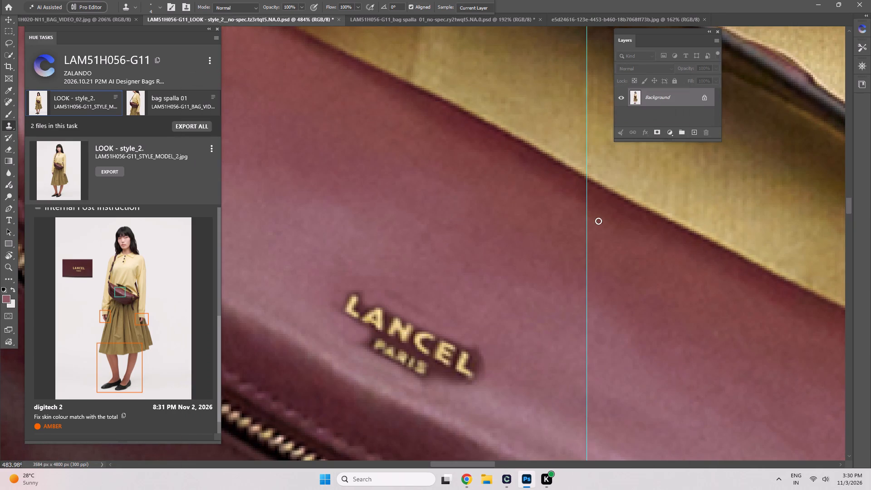
pyautogui.keyDown('alt'); pyautogui.moveTo(529, 317); pyautogui.dragTo(528, 321); pyautogui.keyUp('alt')
pyautogui.scroll(11, 426, 365)
pyautogui.moveTo(440, 364); pyautogui.dragTo(450, 373)
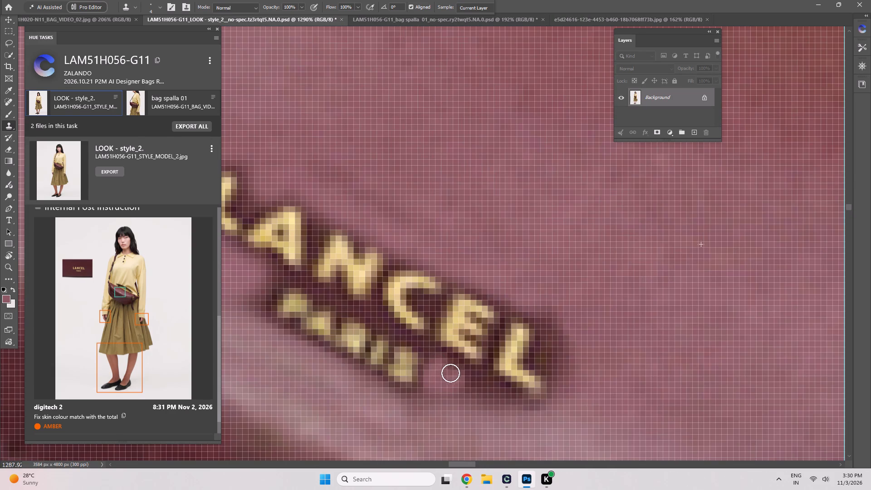
pyautogui.moveTo(450, 373); pyautogui.dragTo(522, 412)
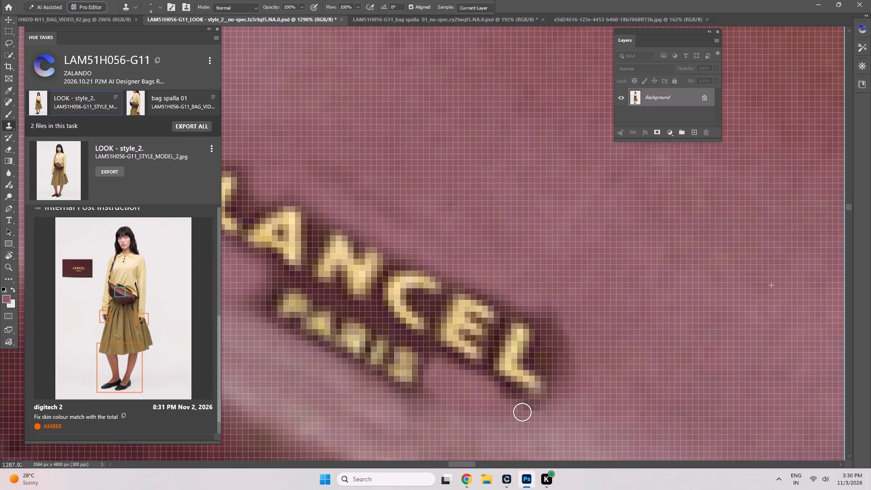
pyautogui.moveTo(522, 412); pyautogui.dragTo(507, 406)
# Clone leather over the dark halo beside the final L and along the top of the letters C, E and L.
pyautogui.moveTo(553, 331); pyautogui.dragTo(556, 372)
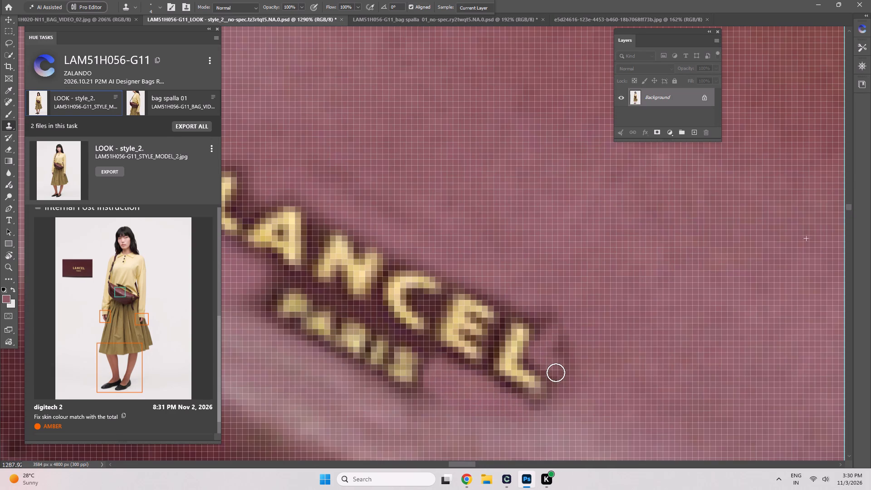
pyautogui.moveTo(556, 372); pyautogui.dragTo(557, 367)
pyautogui.moveTo(558, 353); pyautogui.dragTo(518, 308)
pyautogui.click(515, 306)
pyautogui.moveTo(507, 300); pyautogui.dragTo(482, 289)
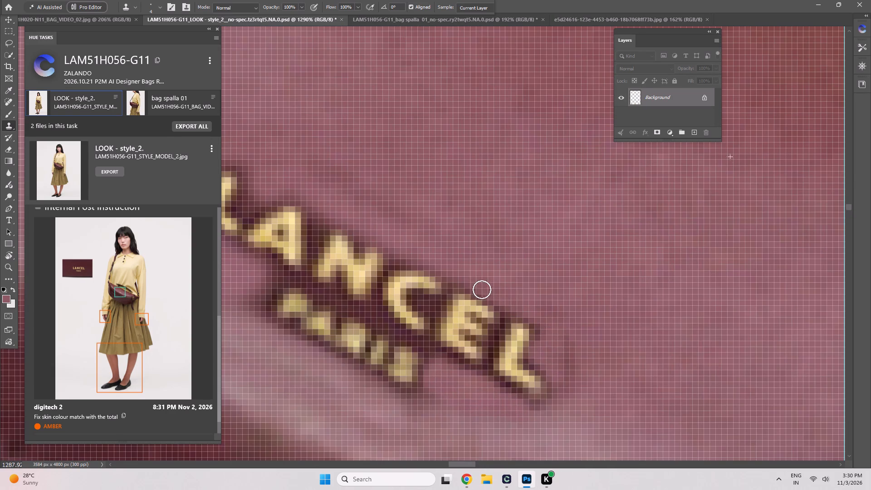
pyautogui.moveTo(482, 289); pyautogui.dragTo(446, 271)
pyautogui.click(435, 265)
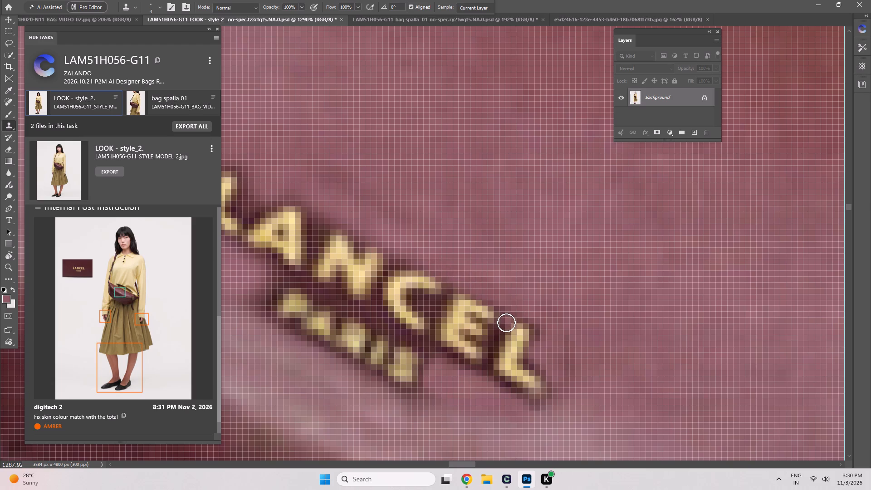
# With a smaller clone brush, cover the dark gap between E and L and the edge beneath the final L.
pyautogui.press('[')
pyautogui.press('[')
pyautogui.moveTo(502, 321); pyautogui.dragTo(489, 357)
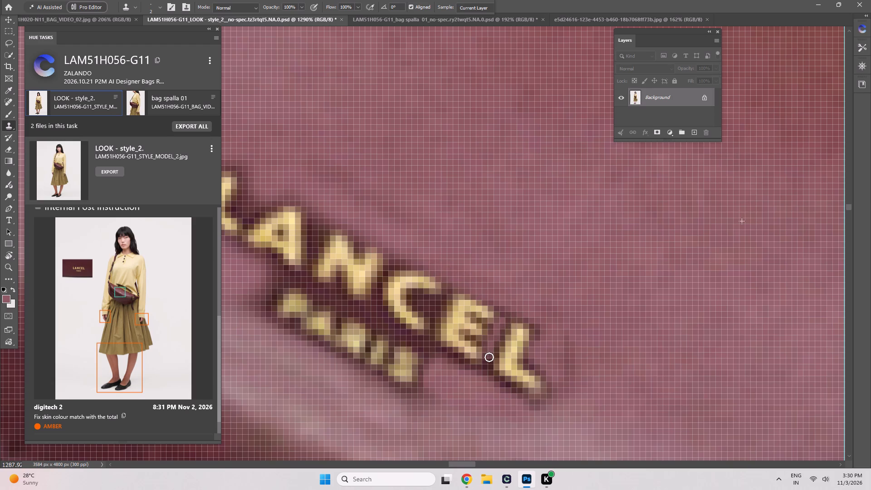
pyautogui.moveTo(489, 357); pyautogui.dragTo(525, 402)
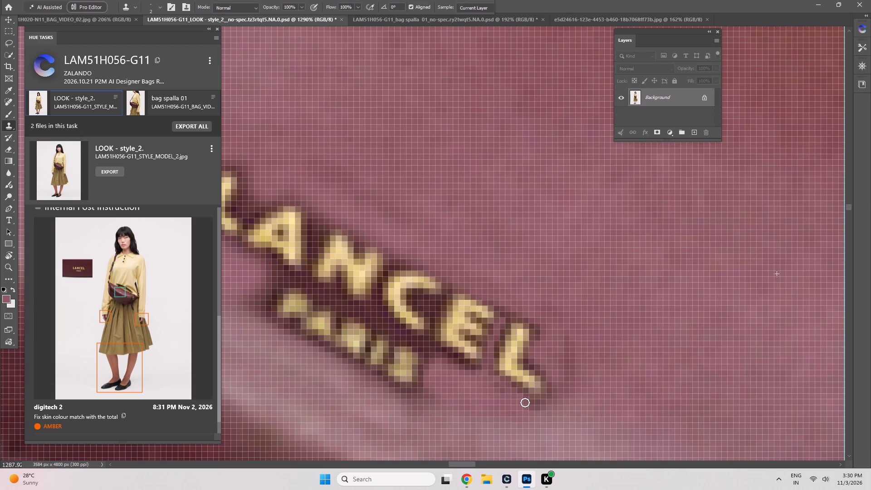
pyautogui.moveTo(525, 402); pyautogui.dragTo(533, 404)
# Clone clean leather over the dark gap between C and E and inside the bowl of the C in LANCEL.
pyautogui.moveTo(468, 369); pyautogui.dragTo(428, 343)
pyautogui.moveTo(428, 343); pyautogui.dragTo(446, 295)
pyautogui.moveTo(447, 294); pyautogui.dragTo(433, 313)
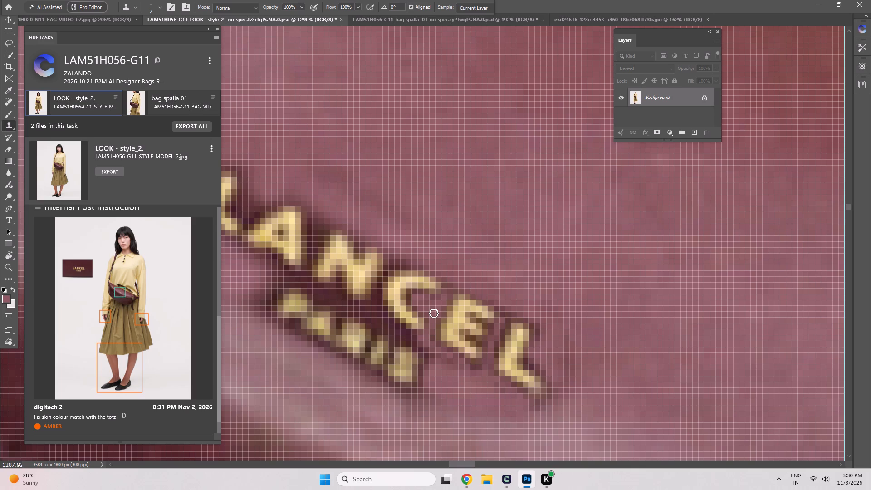
# Clone leather over the dark gap between N and C and the dark area beneath N and C, above PARIS.
pyautogui.scroll(7, 408, 296)
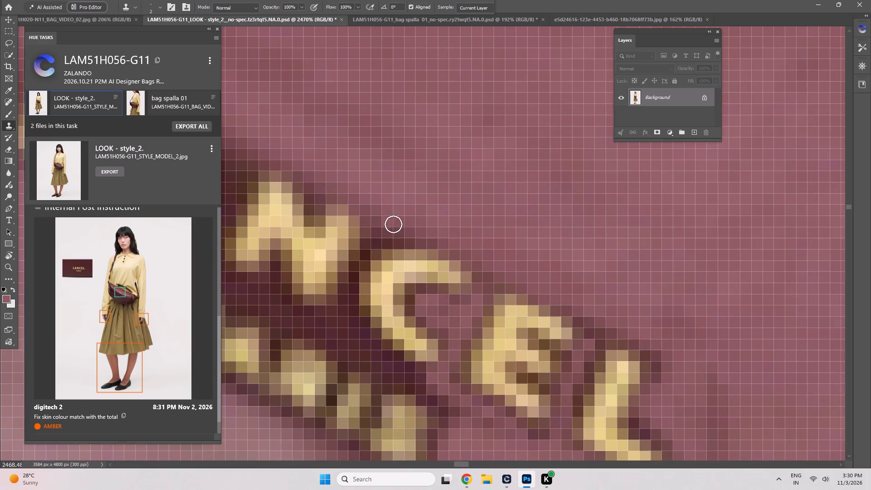
pyautogui.moveTo(397, 231); pyautogui.dragTo(348, 289)
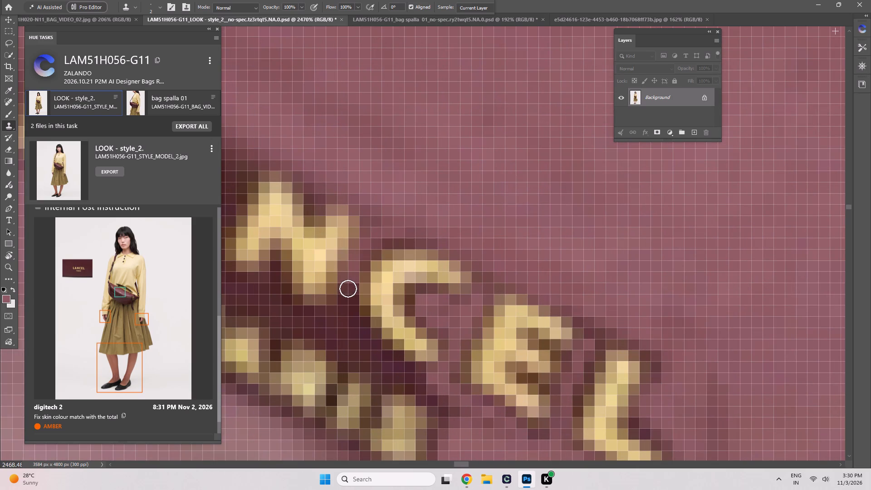
pyautogui.moveTo(348, 289); pyautogui.dragTo(382, 373)
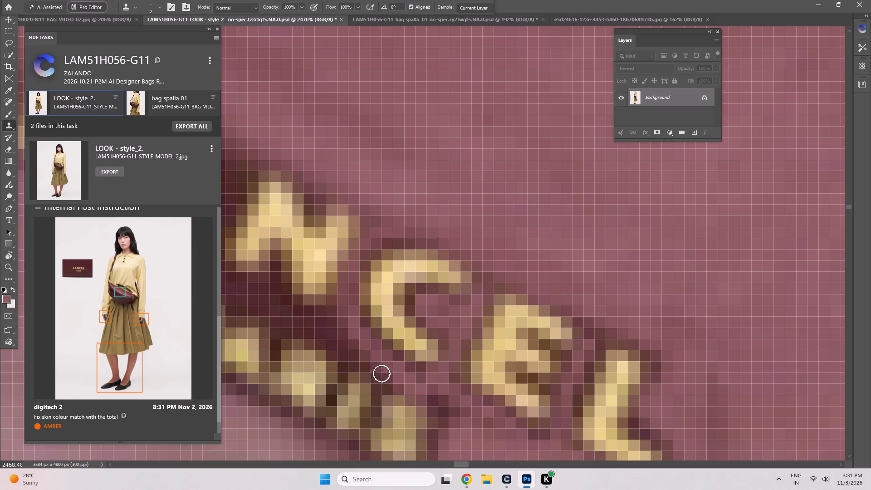
pyautogui.moveTo(382, 373); pyautogui.dragTo(281, 303)
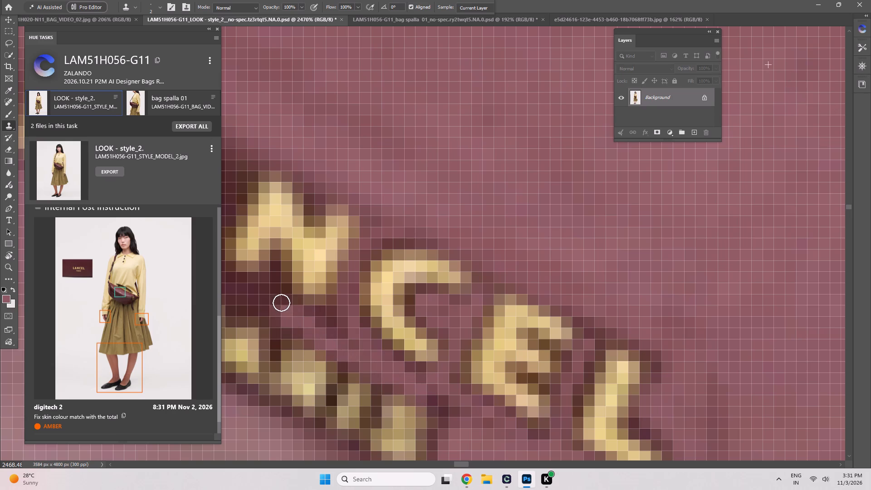
pyautogui.moveTo(281, 303); pyautogui.dragTo(283, 341)
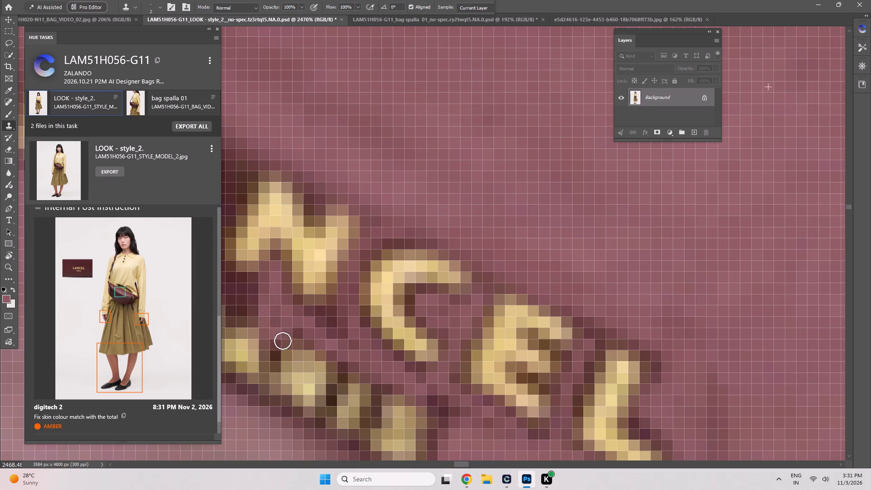
pyautogui.moveTo(283, 341); pyautogui.dragTo(279, 359)
# Clone leather over the remaining dark pixels beneath the N and up through the gap between A and N.
pyautogui.press('space')
pyautogui.press('space')
pyautogui.press('space')
pyautogui.press('space')
pyautogui.press('space')
pyautogui.press('space')
pyautogui.press('space')
pyautogui.press('space')
pyautogui.press('space')
pyautogui.press('space')
pyautogui.press('space')
pyautogui.press('space')
pyautogui.press('space')
pyautogui.press('space')
pyautogui.press('space')
pyautogui.press('space')
pyautogui.press('space')
pyautogui.press('space')
pyautogui.press('space')
pyautogui.press('space')
pyautogui.scroll(-18, 308, 393)
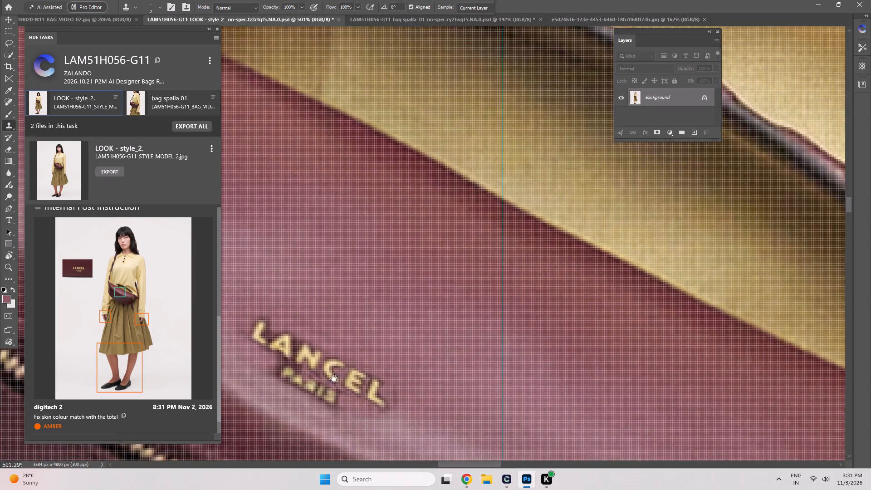
pyautogui.scroll(-10, 332, 378)
pyautogui.scroll(16, 332, 378)
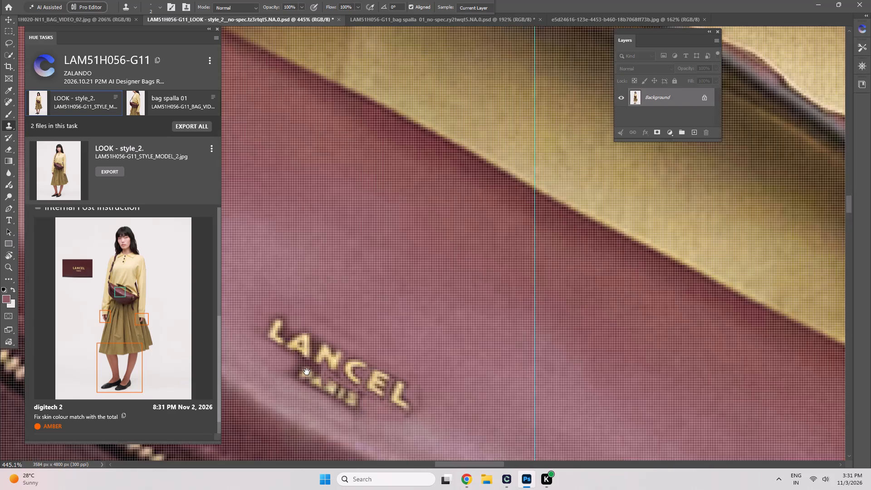
pyautogui.scroll(2, 307, 372)
pyautogui.scroll(5, 346, 367)
pyautogui.moveTo(363, 377); pyautogui.dragTo(383, 388)
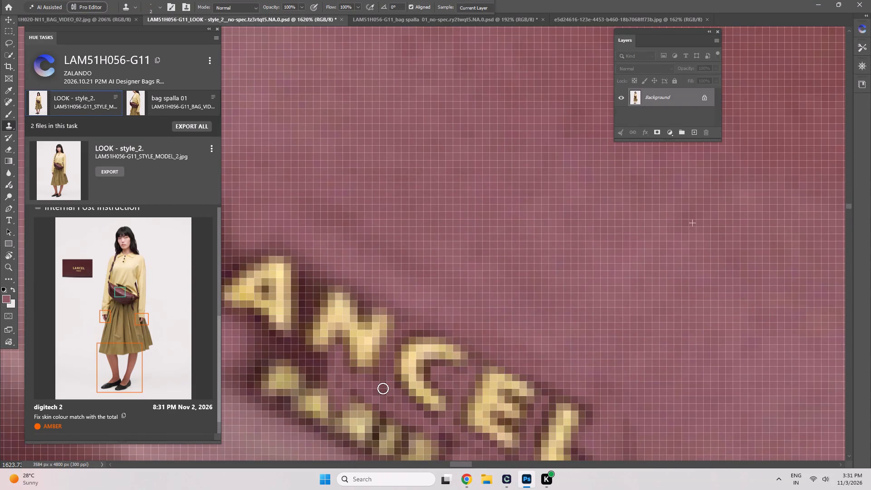
pyautogui.moveTo(383, 388); pyautogui.dragTo(347, 374)
pyautogui.moveTo(325, 367); pyautogui.dragTo(321, 382)
pyautogui.moveTo(321, 382); pyautogui.dragTo(304, 358)
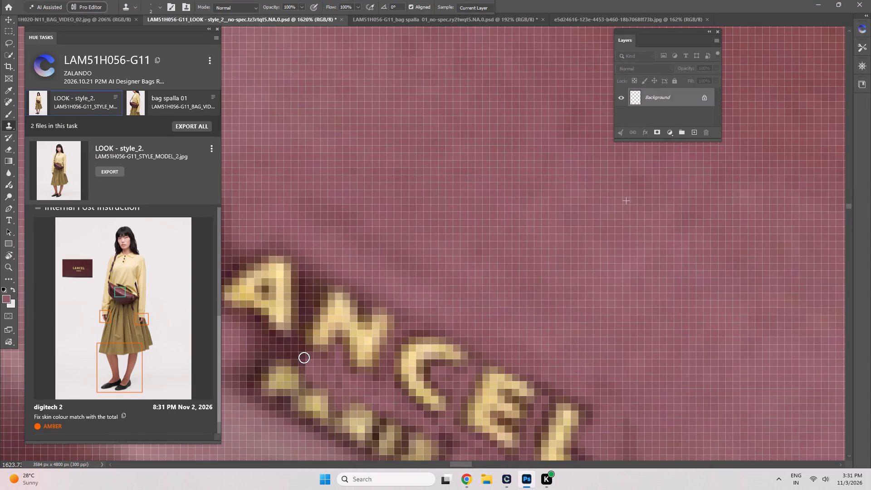
pyautogui.moveTo(304, 358); pyautogui.dragTo(301, 355)
pyautogui.moveTo(300, 354); pyautogui.dragTo(306, 309)
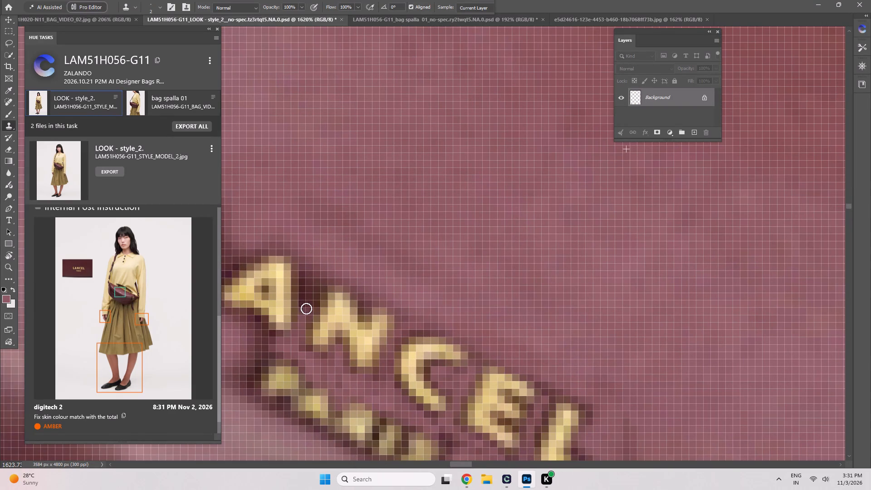
pyautogui.moveTo(306, 309); pyautogui.dragTo(311, 305)
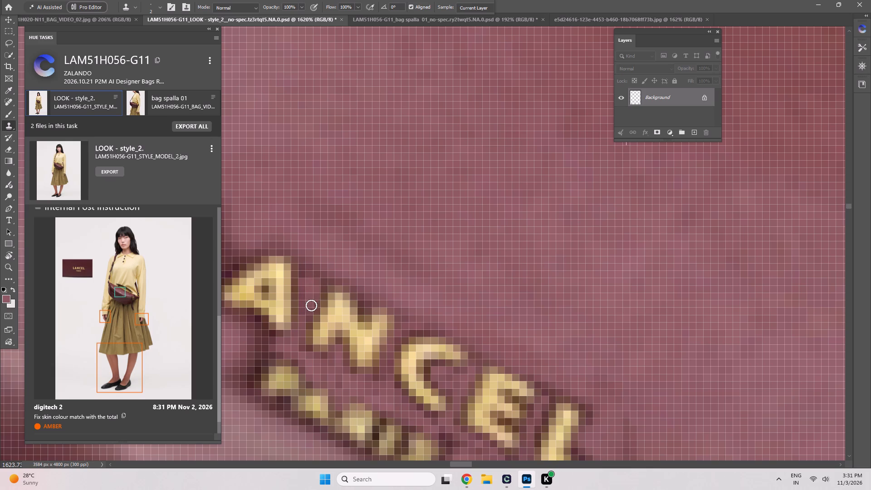
pyautogui.moveTo(311, 305); pyautogui.dragTo(324, 289)
# Clone leather over the dark gap between the first L and A of LANCEL and along the top of the A.
pyautogui.scroll(-19, 328, 304)
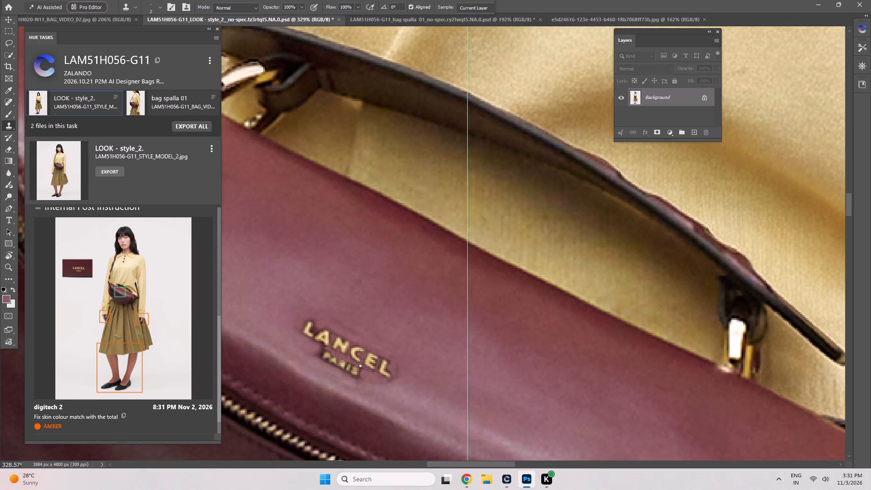
pyautogui.scroll(-4, 360, 366)
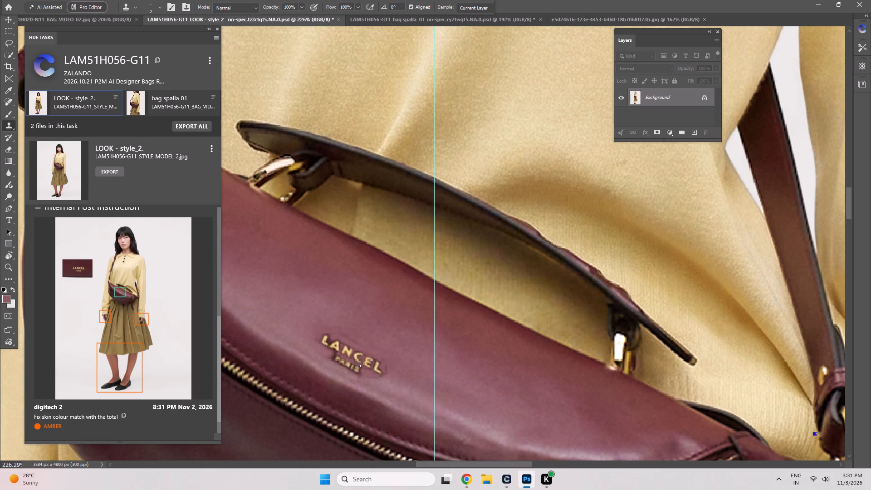
pyautogui.scroll(14, 360, 366)
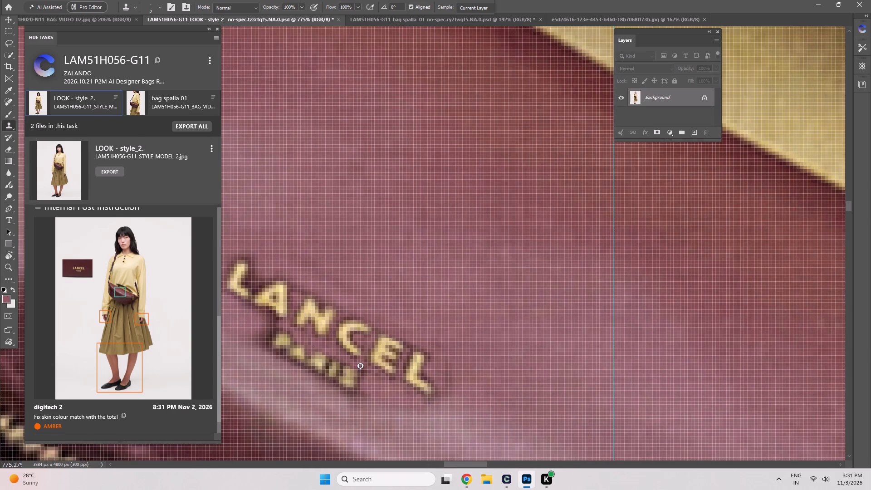
pyautogui.press('space')
pyautogui.press('space')
pyautogui.press('space')
pyautogui.press('space')
pyautogui.press('space')
pyautogui.press('space')
pyautogui.press('space')
pyautogui.press('space')
pyautogui.press('space')
pyautogui.press('space')
pyautogui.press('space')
pyautogui.press('space')
pyautogui.press('space')
pyautogui.press('space')
pyautogui.press('space')
pyautogui.press('space')
pyautogui.press('space')
pyautogui.press('space')
pyautogui.press('space')
pyautogui.press('space')
pyautogui.moveTo(358, 367); pyautogui.dragTo(384, 323)
pyautogui.moveTo(270, 271); pyautogui.dragTo(308, 329)
pyautogui.scroll(4, 307, 323)
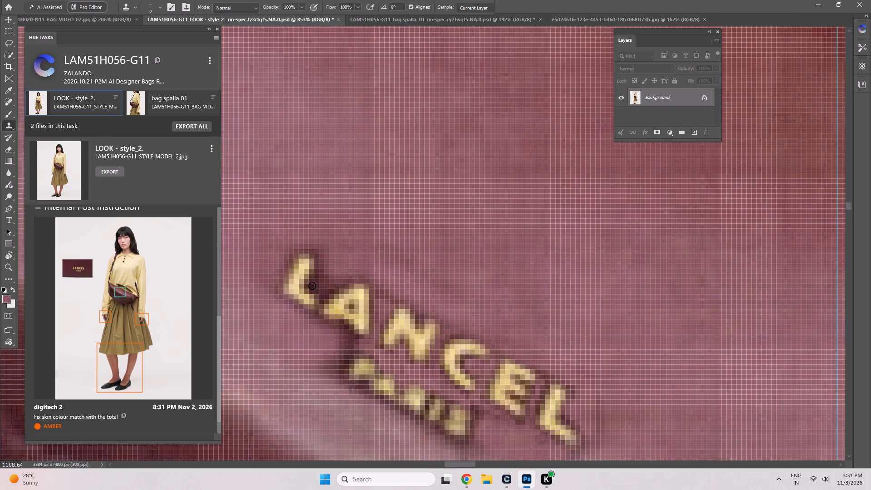
pyautogui.scroll(4, 312, 286)
pyautogui.moveTo(323, 266); pyautogui.dragTo(325, 295)
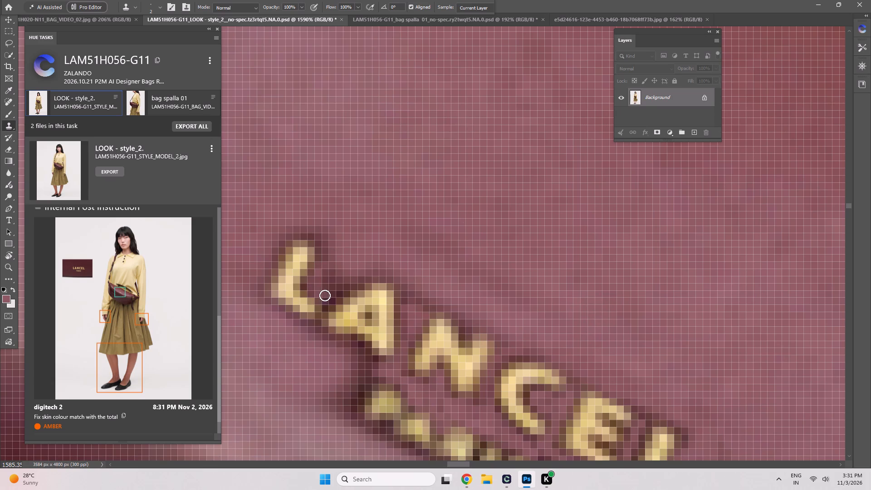
pyautogui.moveTo(325, 295); pyautogui.dragTo(321, 300)
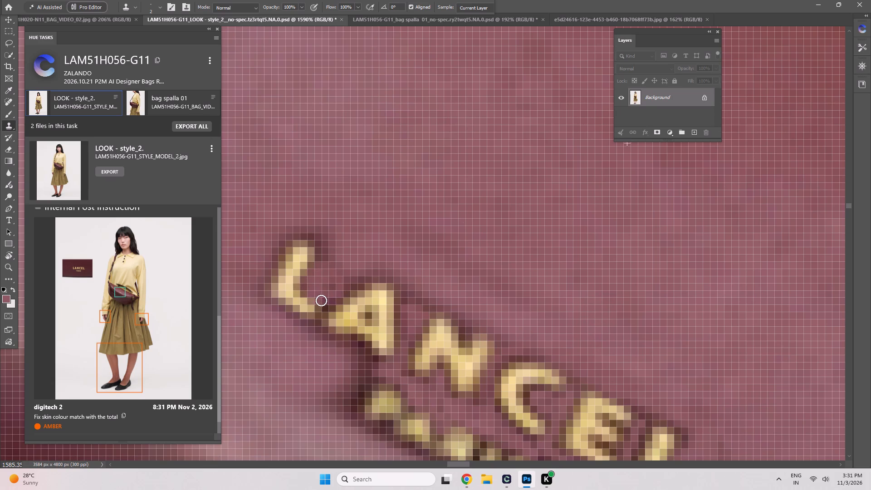
pyautogui.moveTo(321, 300); pyautogui.dragTo(352, 287)
pyautogui.moveTo(353, 287); pyautogui.dragTo(374, 272)
pyautogui.moveTo(377, 271); pyautogui.dragTo(382, 269)
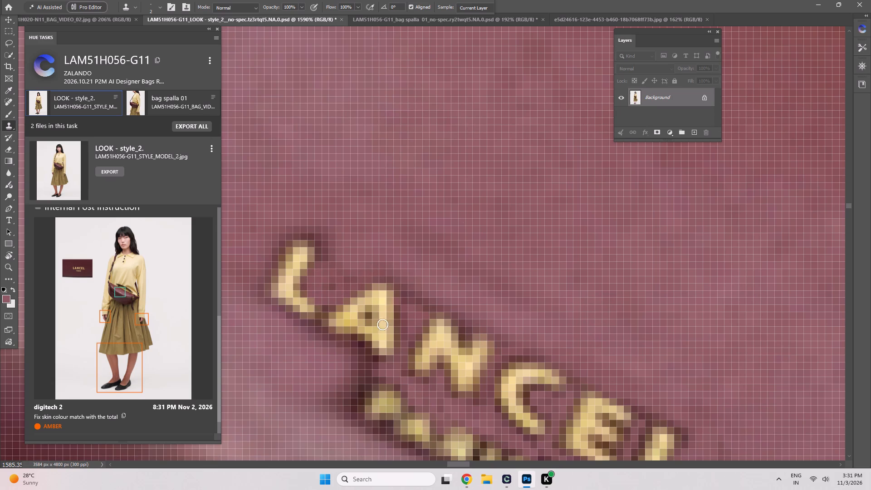
# Clone leather over the dark halo beneath the A of LANCEL and around the outer side of the P of PARIS.
pyautogui.moveTo(339, 338); pyautogui.dragTo(349, 391)
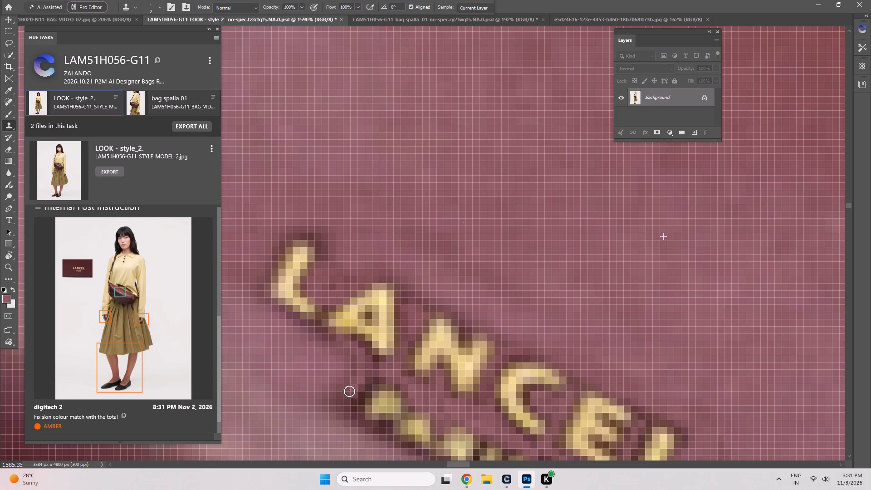
pyautogui.moveTo(349, 391); pyautogui.dragTo(369, 378)
pyautogui.press('space')
pyautogui.press('space')
pyautogui.press('space')
pyautogui.press('space')
pyautogui.press('space')
pyautogui.press('space')
pyautogui.press('space')
pyautogui.press('space')
pyautogui.press('space')
pyautogui.press('space')
pyautogui.press('space')
pyautogui.press('space')
pyautogui.press('space')
pyautogui.press('space')
pyautogui.press('space')
pyautogui.press('space')
pyautogui.press('space')
pyautogui.press('space')
pyautogui.press('space')
pyautogui.press('space')
pyautogui.scroll(-10, 378, 388)
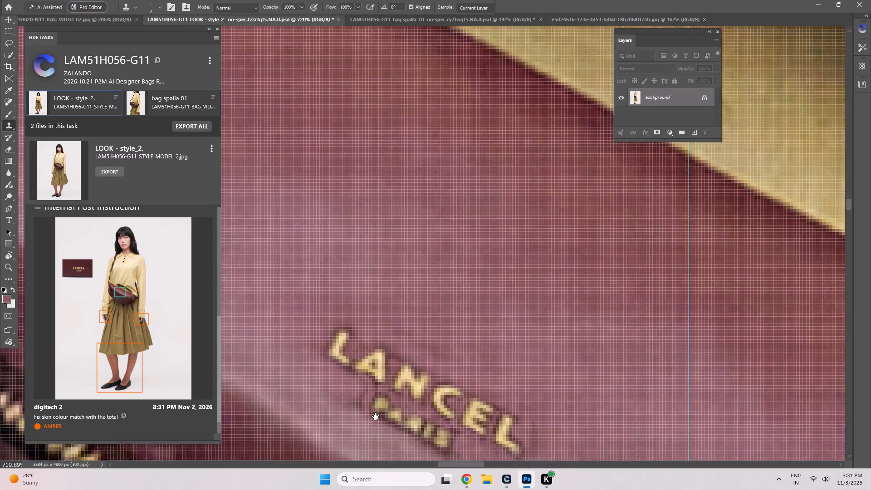
pyautogui.scroll(15, 376, 416)
pyautogui.moveTo(347, 319); pyautogui.dragTo(344, 320)
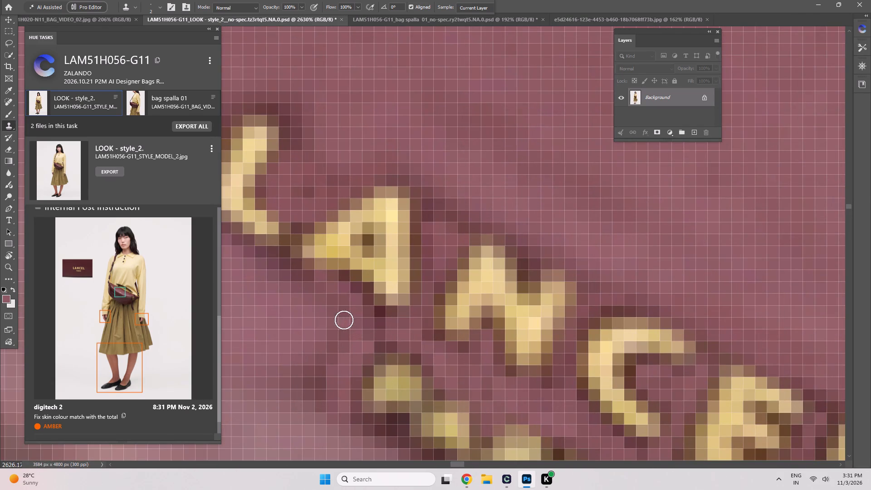
pyautogui.moveTo(344, 320); pyautogui.dragTo(318, 390)
pyautogui.moveTo(311, 380); pyautogui.dragTo(321, 401)
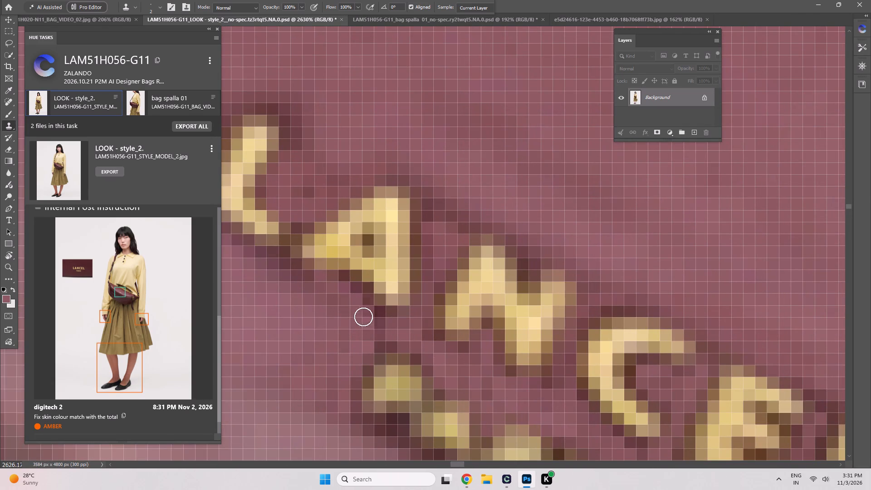
# Clone leather over the dark edge beneath the A and first L of LANCEL and around the first L's outer side and top.
pyautogui.moveTo(326, 289); pyautogui.dragTo(234, 240)
pyautogui.press('space')
pyautogui.press('space')
pyautogui.press('space')
pyautogui.press('space')
pyautogui.press('space')
pyautogui.press('space')
pyautogui.press('space')
pyautogui.press('space')
pyautogui.press('space')
pyautogui.press('space')
pyautogui.press('space')
pyautogui.press('space')
pyautogui.press('space')
pyautogui.press('space')
pyautogui.press('space')
pyautogui.press('space')
pyautogui.press('space')
pyautogui.press('space')
pyautogui.press('space')
pyautogui.press('space')
pyautogui.scroll(-8, 260, 274)
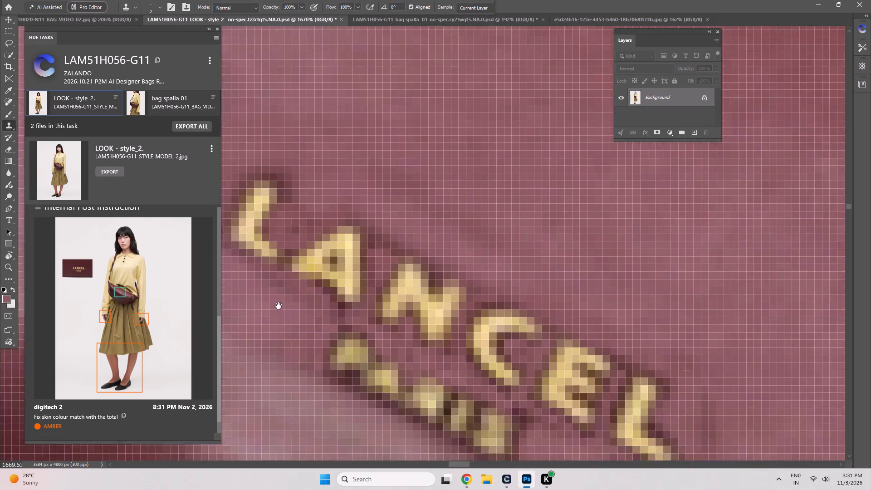
pyautogui.scroll(-3, 279, 304)
pyautogui.moveTo(277, 304); pyautogui.dragTo(319, 348)
pyautogui.scroll(10, 298, 309)
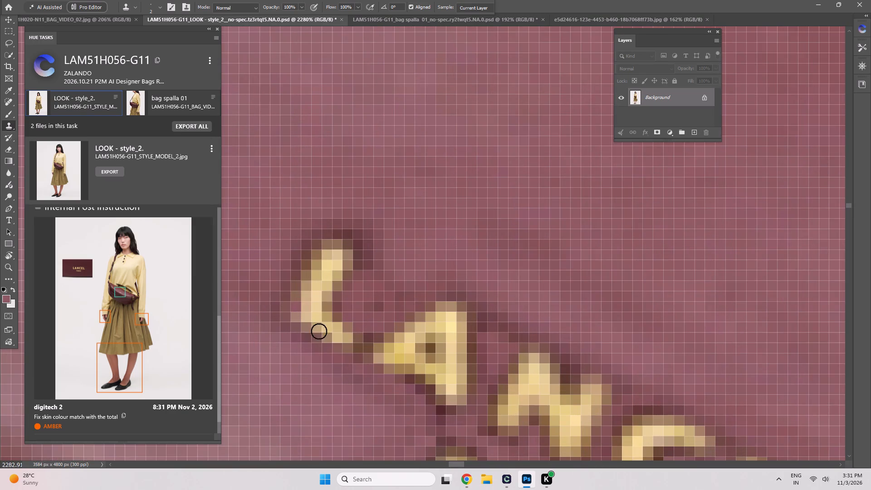
pyautogui.moveTo(315, 347); pyautogui.dragTo(282, 276)
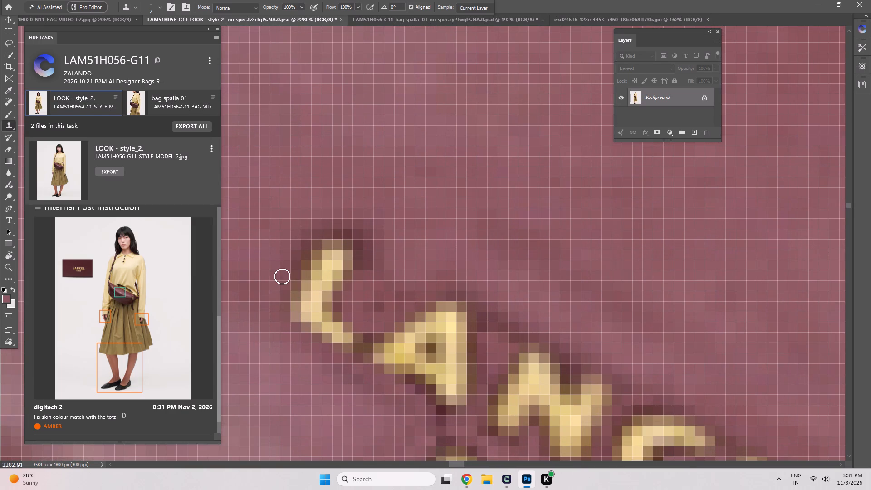
pyautogui.moveTo(282, 276); pyautogui.dragTo(363, 238)
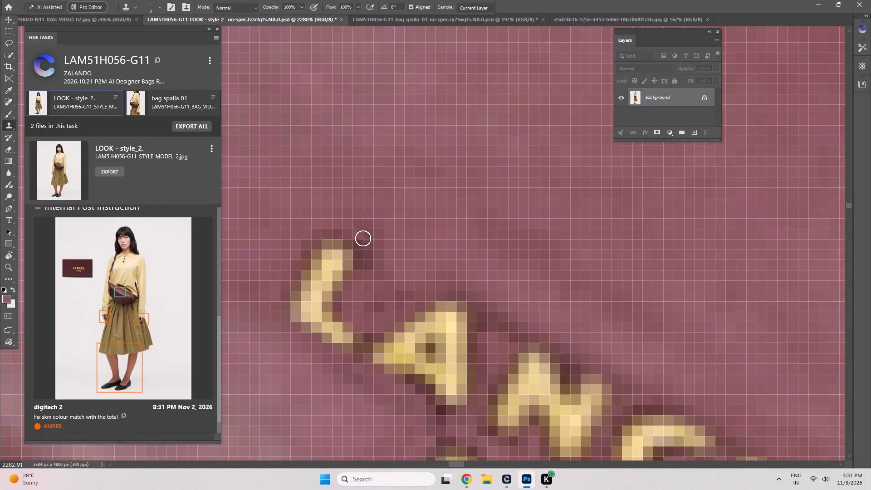
pyautogui.moveTo(363, 238); pyautogui.dragTo(367, 249)
pyautogui.moveTo(367, 249); pyautogui.dragTo(367, 249)
# Clone leather over the dark pixels above the join of the first L and A and in the gap between A and N.
pyautogui.press('space')
pyautogui.press('space')
pyautogui.press('space')
pyautogui.press('space')
pyautogui.press('space')
pyautogui.press('space')
pyautogui.press('space')
pyautogui.press('space')
pyautogui.press('space')
pyautogui.press('space')
pyautogui.press('space')
pyautogui.press('space')
pyautogui.press('space')
pyautogui.press('space')
pyautogui.press('space')
pyautogui.press('space')
pyautogui.press('space')
pyautogui.press('space')
pyautogui.press('space')
pyautogui.press('space')
pyautogui.scroll(-4, 414, 279)
pyautogui.scroll(-10, 420, 324)
pyautogui.scroll(8, 411, 336)
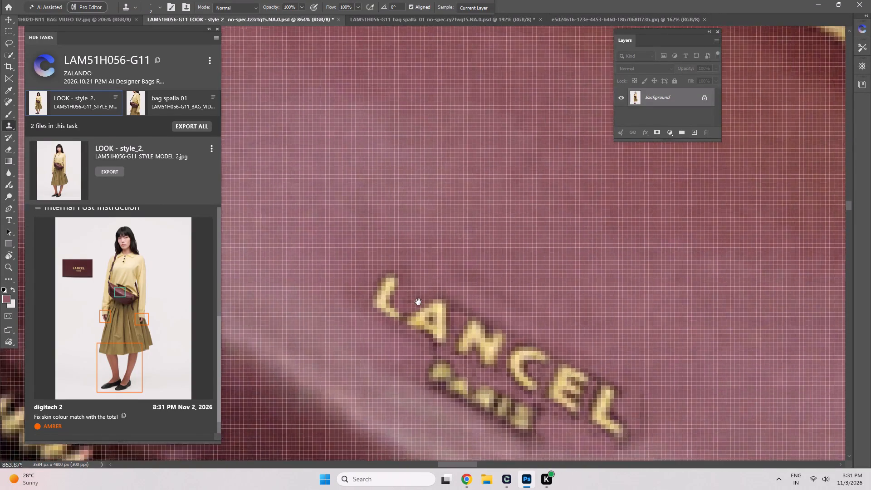
pyautogui.scroll(9, 418, 302)
pyautogui.moveTo(382, 289); pyautogui.dragTo(404, 286)
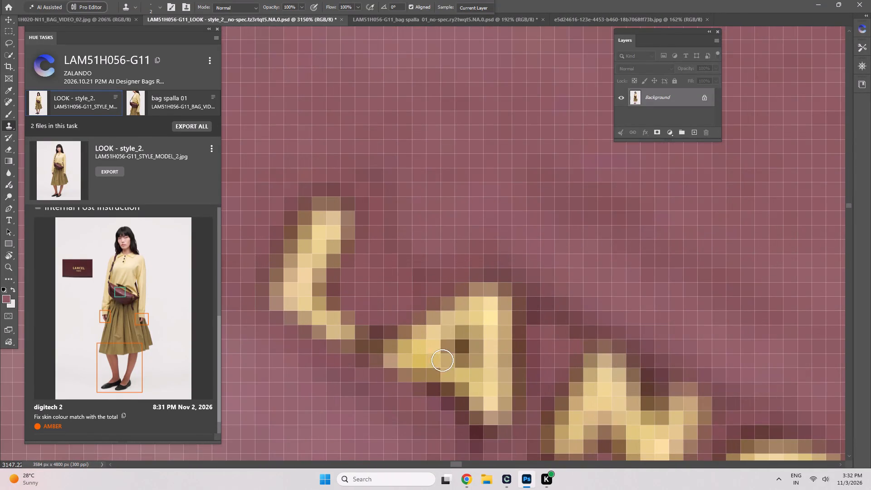
pyautogui.moveTo(378, 324); pyautogui.dragTo(388, 324)
pyautogui.scroll(-12, 433, 387)
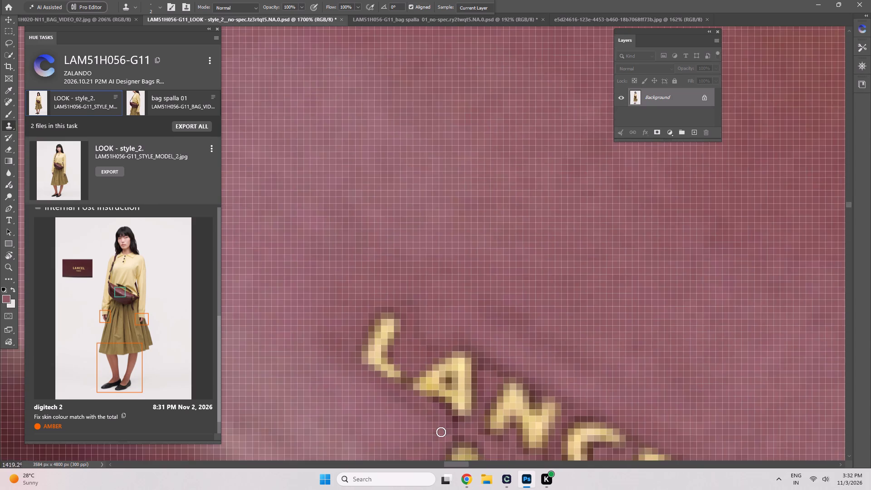
pyautogui.scroll(-5, 441, 432)
pyautogui.scroll(15, 470, 426)
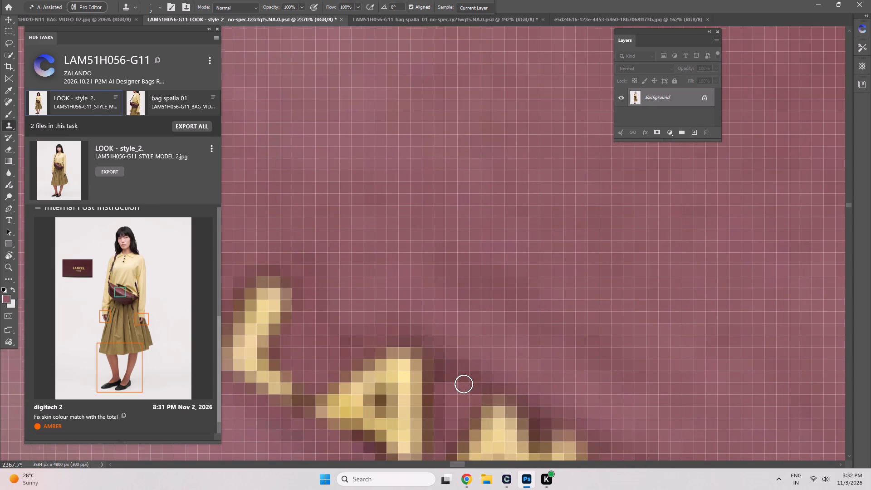
pyautogui.moveTo(443, 367); pyautogui.dragTo(451, 420)
# Clone leather over the dark pixels beneath the A of LANCEL, down to the top of the P of PARIS.
pyautogui.press('space')
pyautogui.press('space')
pyautogui.press('space')
pyautogui.press('space')
pyautogui.press('space')
pyautogui.press('space')
pyautogui.press('space')
pyautogui.press('space')
pyautogui.press('space')
pyautogui.press('space')
pyautogui.press('space')
pyautogui.press('space')
pyautogui.press('space')
pyautogui.press('space')
pyautogui.press('space')
pyautogui.press('space')
pyautogui.press('space')
pyautogui.press('space')
pyautogui.press('space')
pyautogui.press('space')
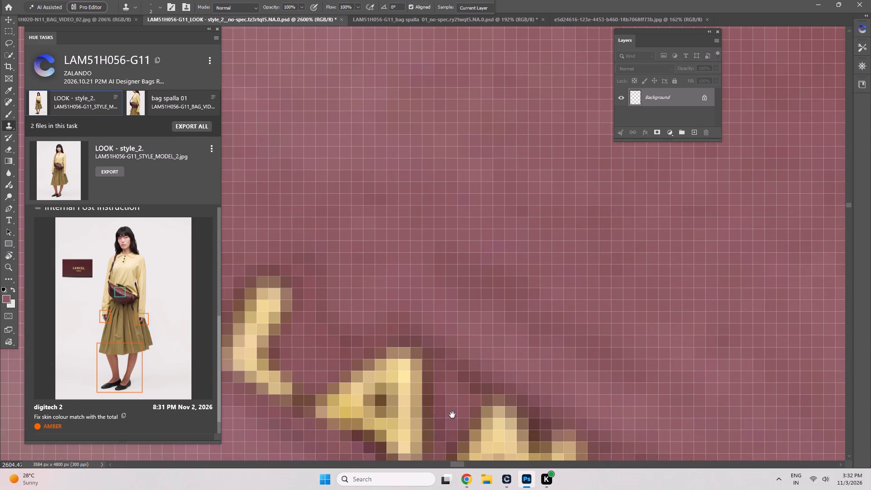
pyautogui.scroll(-5, 452, 415)
pyautogui.moveTo(451, 414); pyautogui.dragTo(482, 296)
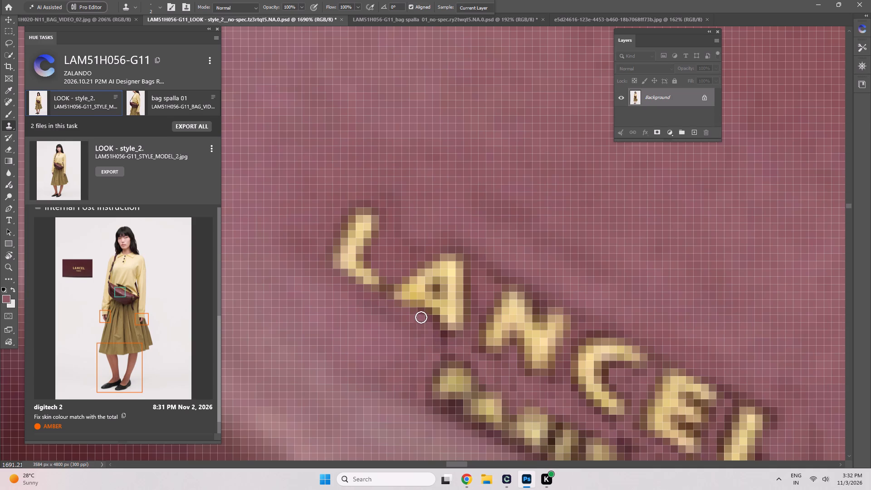
pyautogui.moveTo(421, 317); pyautogui.dragTo(428, 325)
pyautogui.click(429, 327)
pyautogui.moveTo(432, 330); pyautogui.dragTo(451, 349)
pyautogui.moveTo(451, 349); pyautogui.dragTo(463, 351)
# Clone leather over the dark halo along the tops of the A and N of LANCEL.
pyautogui.moveTo(466, 251); pyautogui.dragTo(503, 272)
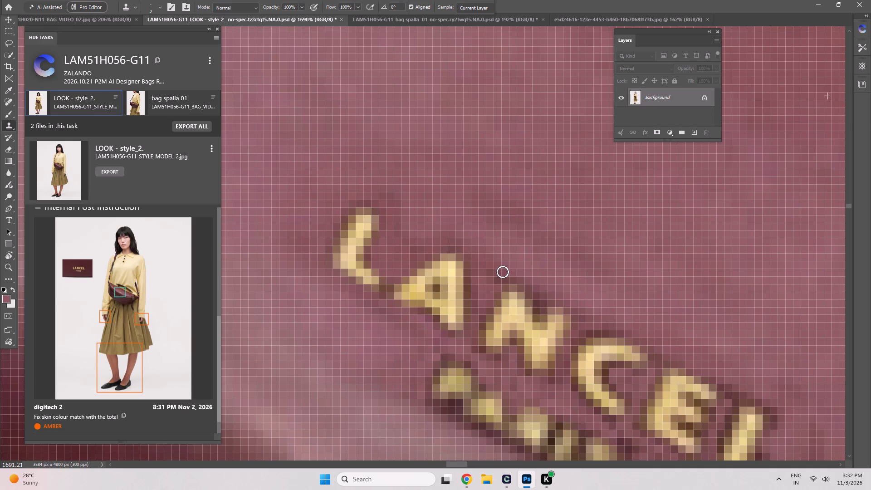
pyautogui.moveTo(503, 272); pyautogui.dragTo(407, 248)
pyautogui.moveTo(407, 248); pyautogui.dragTo(407, 247)
# Clone leather over the dark notch at the top of the N of LANCEL.
pyautogui.press('space')
pyautogui.press('space')
pyautogui.press('space')
pyautogui.press('space')
pyautogui.press('space')
pyautogui.press('space')
pyautogui.press('space')
pyautogui.press('space')
pyautogui.press('space')
pyautogui.press('space')
pyautogui.press('space')
pyautogui.press('space')
pyautogui.press('space')
pyautogui.press('space')
pyautogui.press('space')
pyautogui.press('space')
pyautogui.press('space')
pyautogui.press('space')
pyautogui.press('space')
pyautogui.press('space')
pyautogui.scroll(-9, 498, 359)
pyautogui.scroll(2, 512, 366)
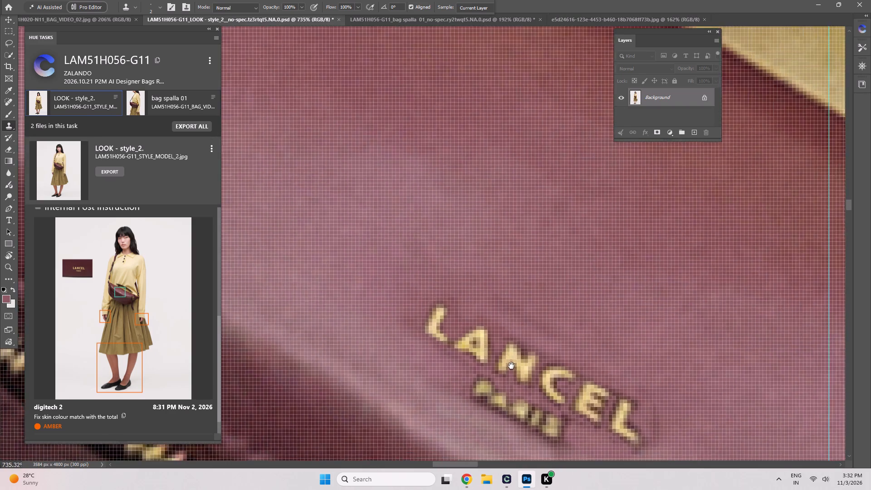
pyautogui.scroll(15, 511, 366)
pyautogui.moveTo(532, 314); pyautogui.dragTo(531, 343)
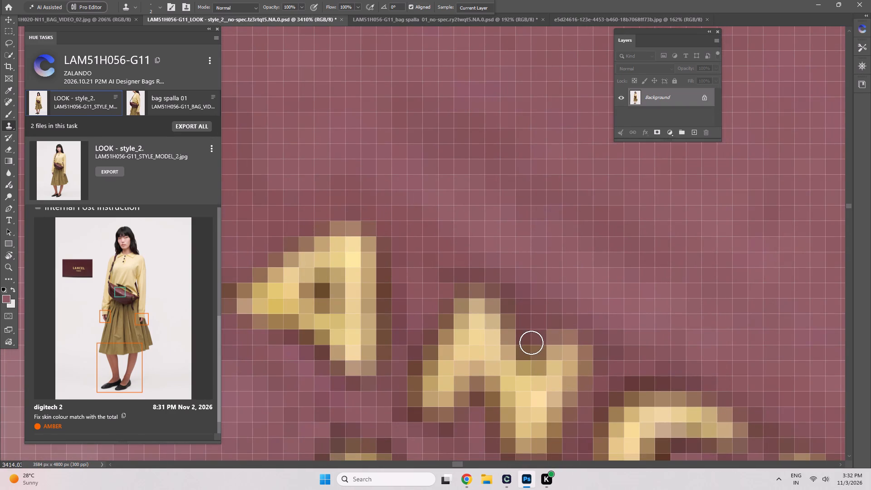
pyautogui.moveTo(531, 343); pyautogui.dragTo(531, 343)
# Clone leather over the darker pixels between the foot of the A of LANCEL and the word PARIS.
pyautogui.press('space')
pyautogui.press('space')
pyautogui.press('space')
pyautogui.press('space')
pyautogui.press('space')
pyautogui.press('space')
pyautogui.press('space')
pyautogui.press('space')
pyautogui.press('space')
pyautogui.press('space')
pyautogui.press('space')
pyautogui.press('space')
pyautogui.press('space')
pyautogui.press('space')
pyautogui.press('space')
pyautogui.press('space')
pyautogui.press('space')
pyautogui.press('space')
pyautogui.press('space')
pyautogui.press('space')
pyautogui.scroll(-19, 617, 368)
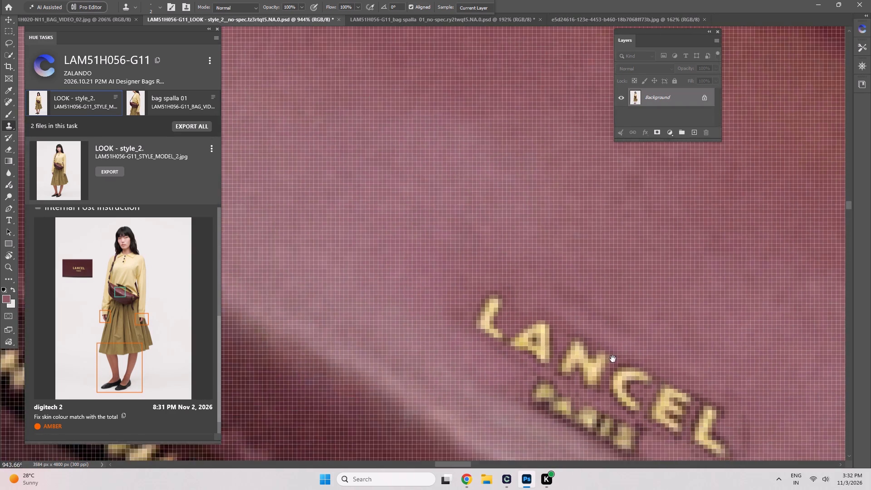
pyautogui.moveTo(632, 373); pyautogui.dragTo(558, 348)
pyautogui.scroll(15, 557, 348)
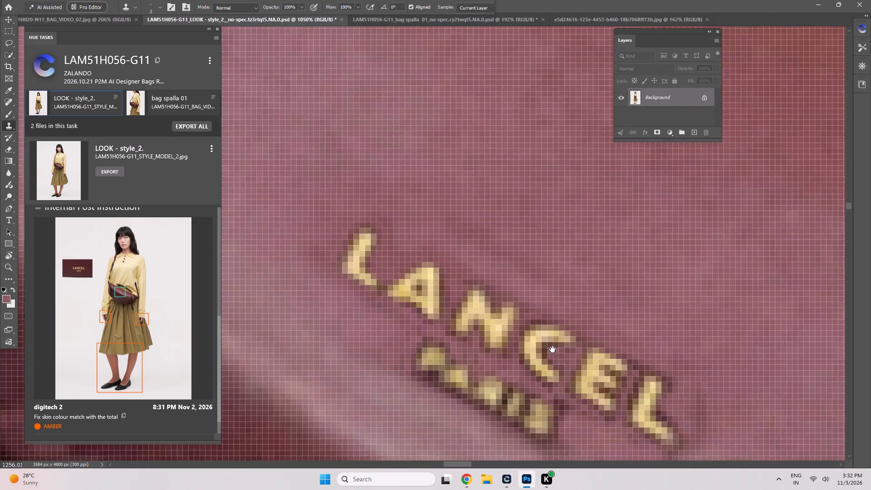
pyautogui.moveTo(351, 318); pyautogui.dragTo(362, 326)
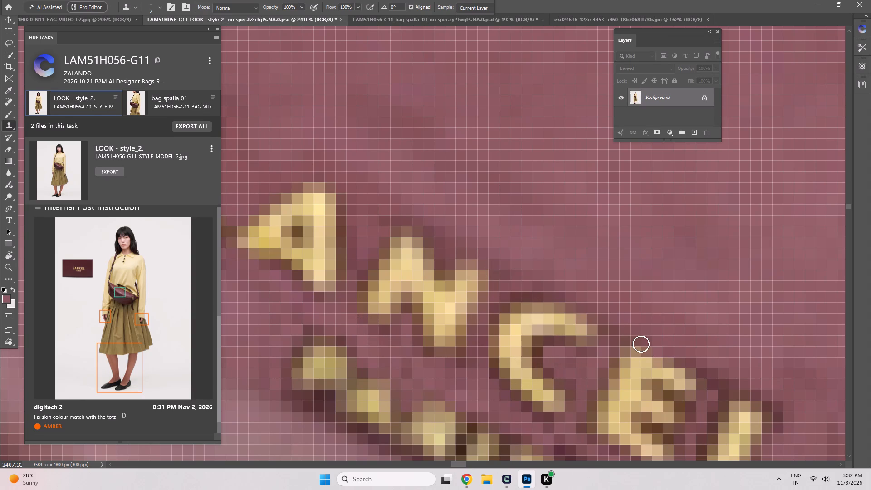
# Clone leather over the dark halo from the top of the E across the last L, its outer side and its inner corner.
pyautogui.press('space')
pyautogui.press('space')
pyautogui.press('space')
pyautogui.press('space')
pyautogui.press('space')
pyautogui.press('space')
pyautogui.press('space')
pyautogui.press('space')
pyautogui.press('space')
pyautogui.press('space')
pyautogui.press('space')
pyautogui.press('space')
pyautogui.press('space')
pyautogui.press('space')
pyautogui.press('space')
pyautogui.press('space')
pyautogui.moveTo(697, 382); pyautogui.dragTo(607, 295)
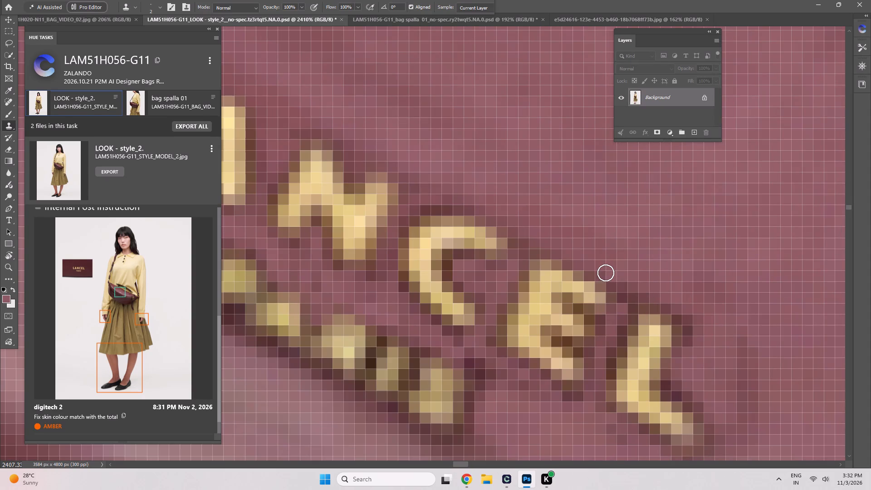
pyautogui.moveTo(604, 273); pyautogui.dragTo(673, 303)
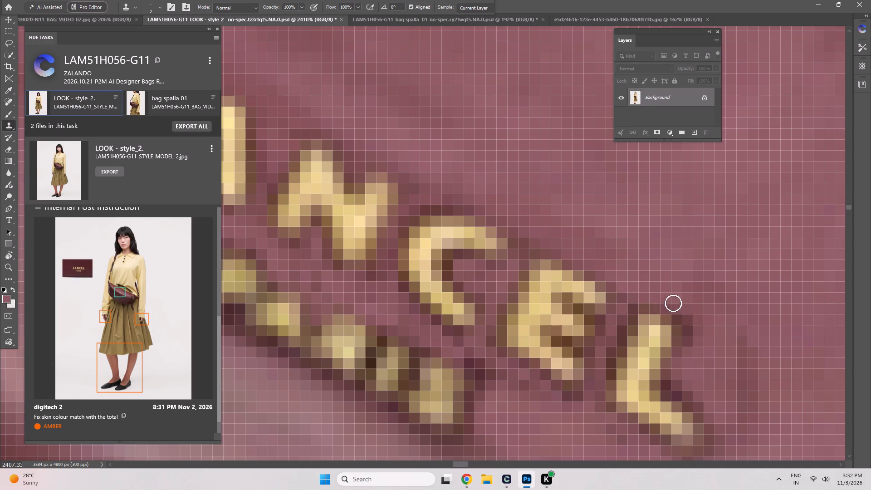
pyautogui.moveTo(673, 303); pyautogui.dragTo(695, 356)
pyautogui.moveTo(676, 382); pyautogui.dragTo(683, 393)
pyautogui.click(685, 395)
pyautogui.moveTo(705, 411); pyautogui.dragTo(710, 414)
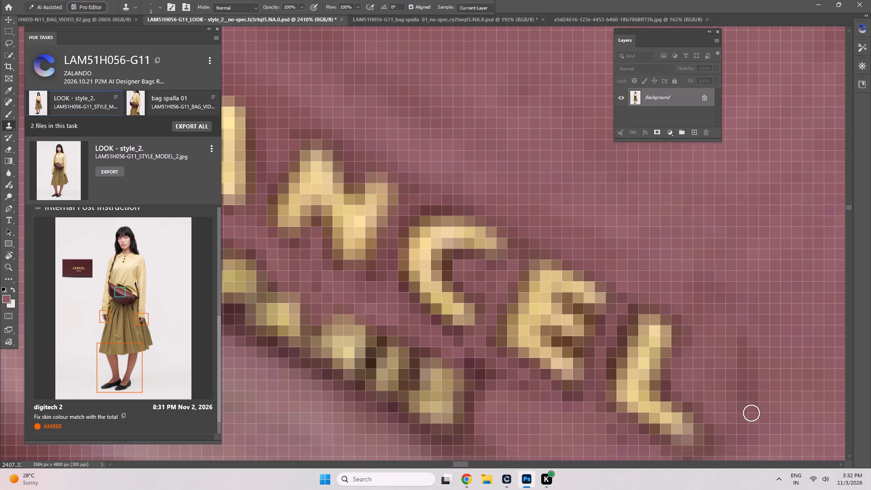
# Clone leather over the dark edge beneath the E of LANCEL, working toward the S of PARIS.
pyautogui.moveTo(575, 402); pyautogui.dragTo(533, 377)
pyautogui.moveTo(533, 377); pyautogui.dragTo(539, 381)
pyautogui.moveTo(542, 379); pyautogui.dragTo(521, 382)
pyautogui.moveTo(517, 382); pyautogui.dragTo(513, 372)
pyautogui.click(513, 372)
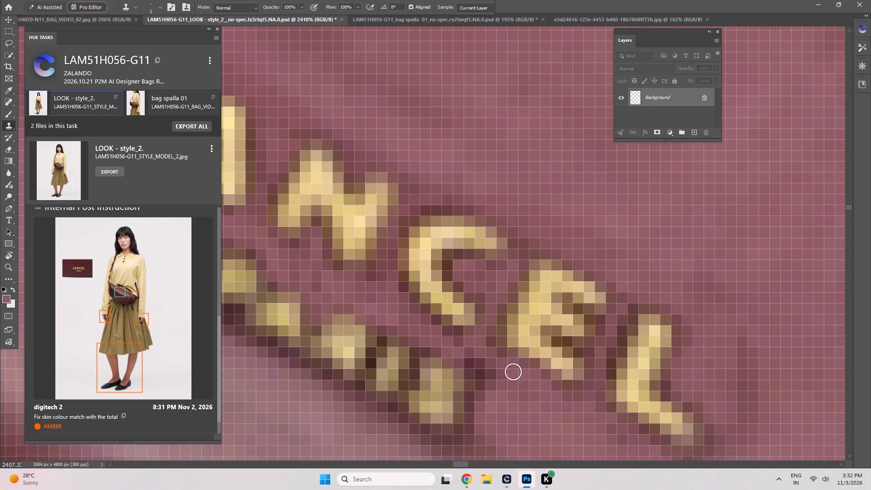
# Clone leather over the dark pixels between the S of PARIS and the foot of the E of LANCEL.
pyautogui.moveTo(513, 372); pyautogui.dragTo(518, 371)
pyautogui.click(521, 372)
# Clone leather over the dark halo along the top of the C of LANCEL.
pyautogui.press('space')
pyautogui.press('space')
pyautogui.press('space')
pyautogui.press('space')
pyautogui.press('space')
pyautogui.press('space')
pyautogui.press('space')
pyautogui.press('space')
pyautogui.press('space')
pyautogui.press('space')
pyautogui.press('space')
pyautogui.press('space')
pyautogui.press('space')
pyautogui.press('space')
pyautogui.press('space')
pyautogui.press('space')
pyautogui.press('space')
pyautogui.press('space')
pyautogui.press('space')
pyautogui.press('space')
pyautogui.scroll(-20, 516, 416)
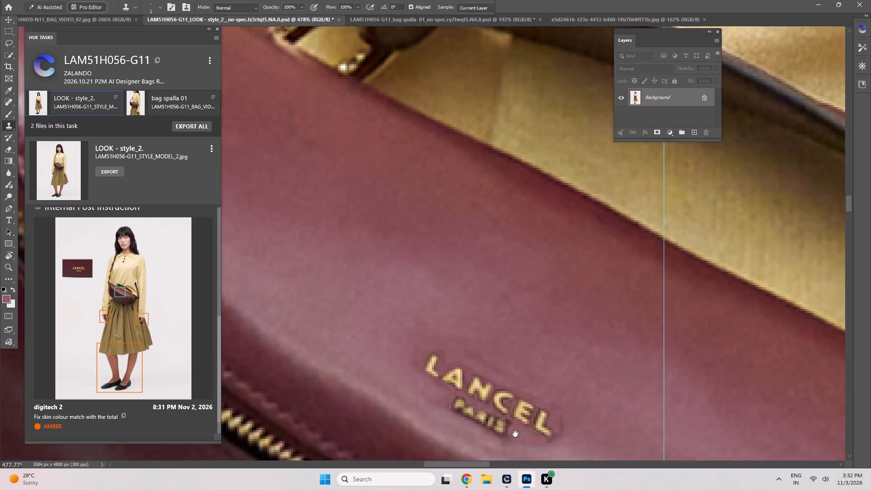
pyautogui.scroll(18, 510, 414)
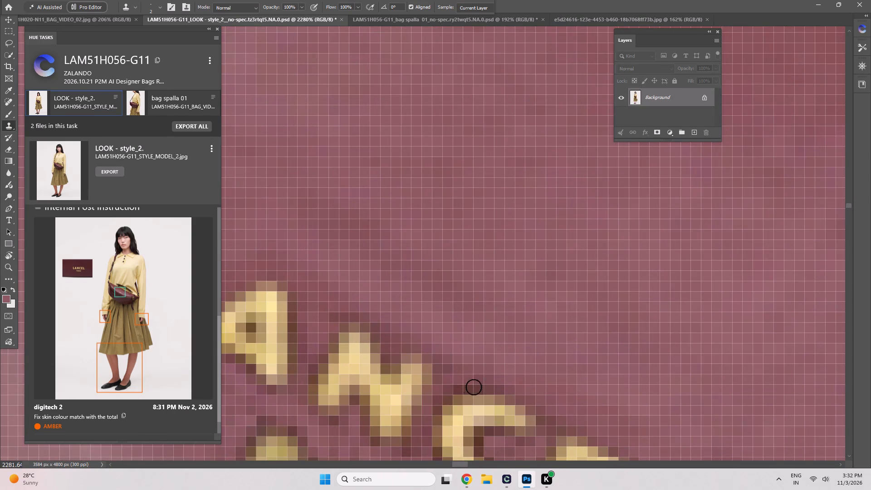
pyautogui.moveTo(437, 398); pyautogui.dragTo(466, 385)
pyautogui.moveTo(467, 384); pyautogui.dragTo(482, 384)
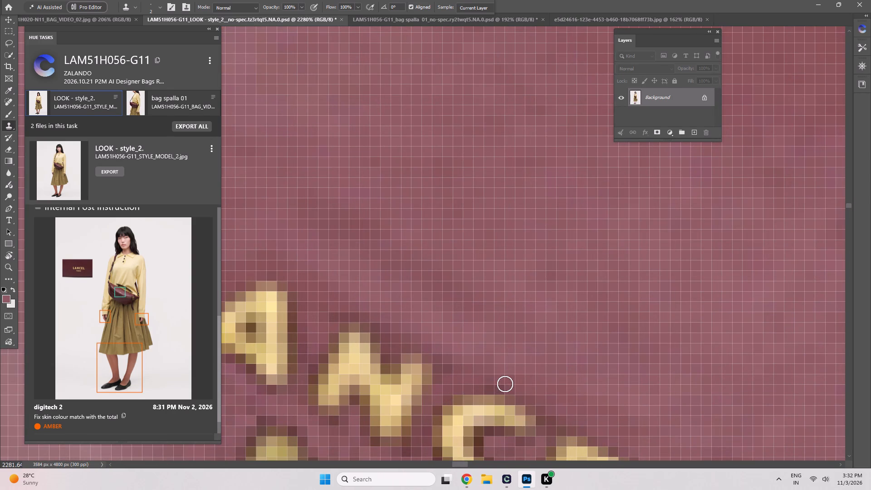
# Clone leather over the dark edge beneath the C of LANCEL and in the gap between its lower end and the E.
pyautogui.press('space')
pyautogui.press('space')
pyautogui.press('space')
pyautogui.press('space')
pyautogui.press('space')
pyautogui.press('space')
pyautogui.press('space')
pyautogui.press('space')
pyautogui.press('space')
pyautogui.press('space')
pyautogui.press('space')
pyautogui.press('space')
pyautogui.press('space')
pyautogui.press('space')
pyautogui.press('space')
pyautogui.press('space')
pyautogui.press('space')
pyautogui.press('space')
pyautogui.press('space')
pyautogui.press('space')
pyautogui.scroll(-3, 505, 384)
pyautogui.moveTo(501, 391); pyautogui.dragTo(514, 326)
pyautogui.press('space')
pyautogui.press('space')
pyautogui.press('space')
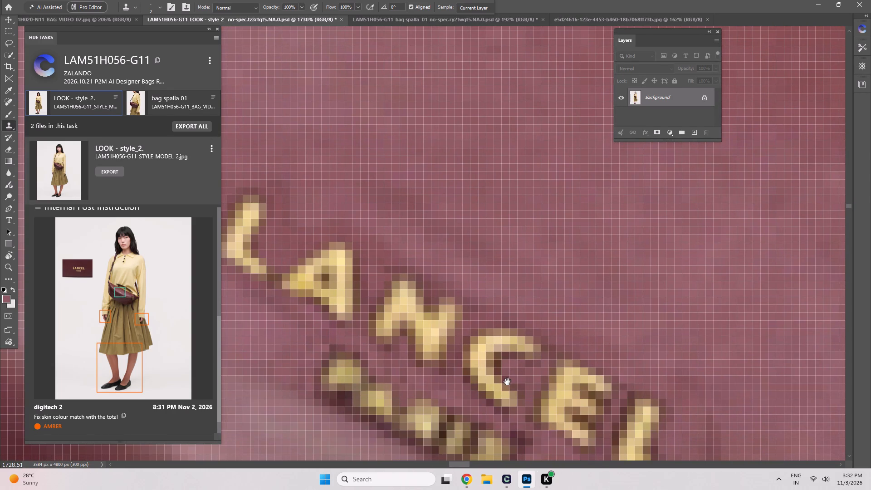
pyautogui.moveTo(471, 392); pyautogui.dragTo(484, 406)
pyautogui.moveTo(484, 406); pyautogui.dragTo(490, 415)
pyautogui.moveTo(490, 415); pyautogui.dragTo(506, 420)
pyautogui.click(505, 416)
pyautogui.moveTo(520, 389); pyautogui.dragTo(524, 394)
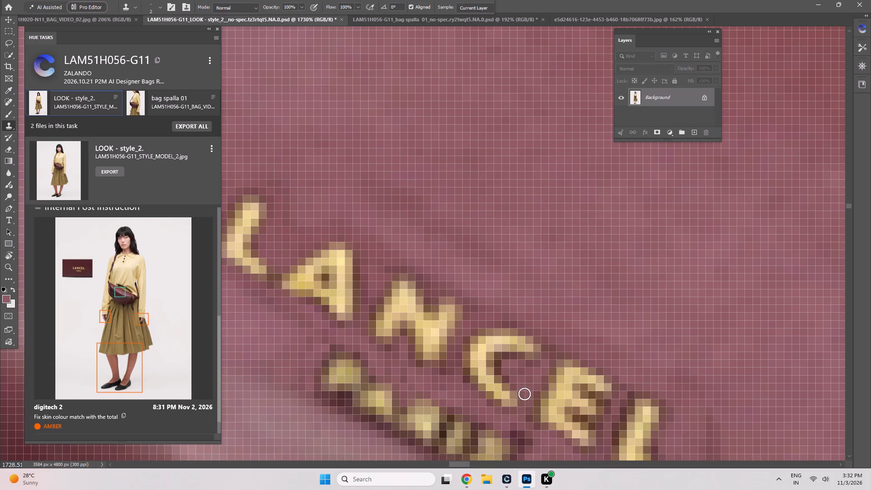
pyautogui.moveTo(524, 394); pyautogui.dragTo(526, 410)
# Clone leather over the darker pixels beside and beneath the foot of the last L of LANCEL.
pyautogui.scroll(-20, 538, 413)
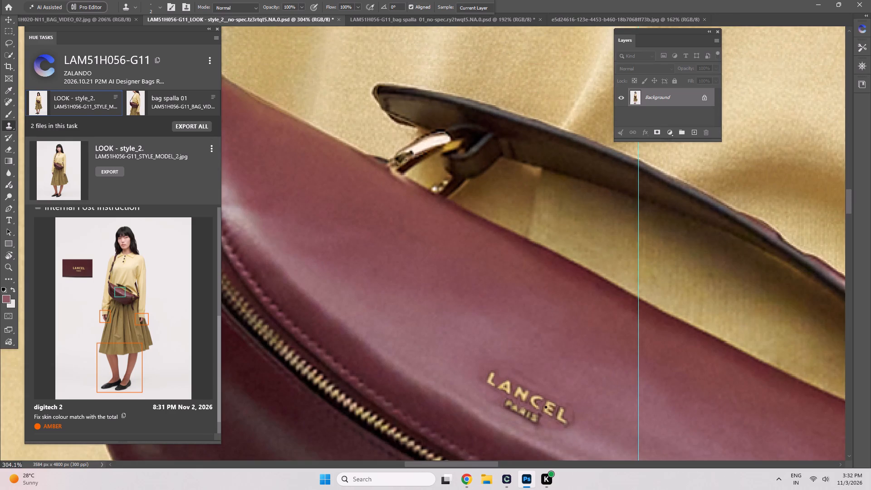
pyautogui.scroll(-4, 544, 409)
pyautogui.scroll(20, 565, 417)
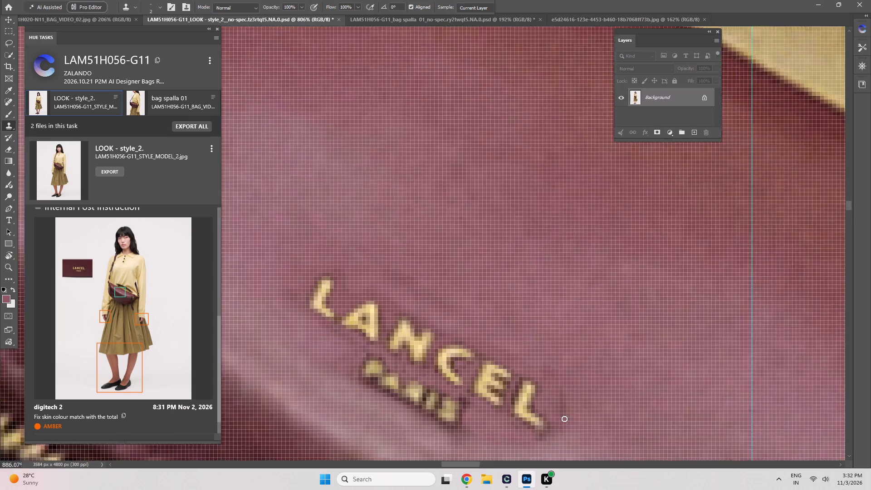
pyautogui.scroll(8, 564, 419)
pyautogui.moveTo(557, 343); pyautogui.dragTo(553, 402)
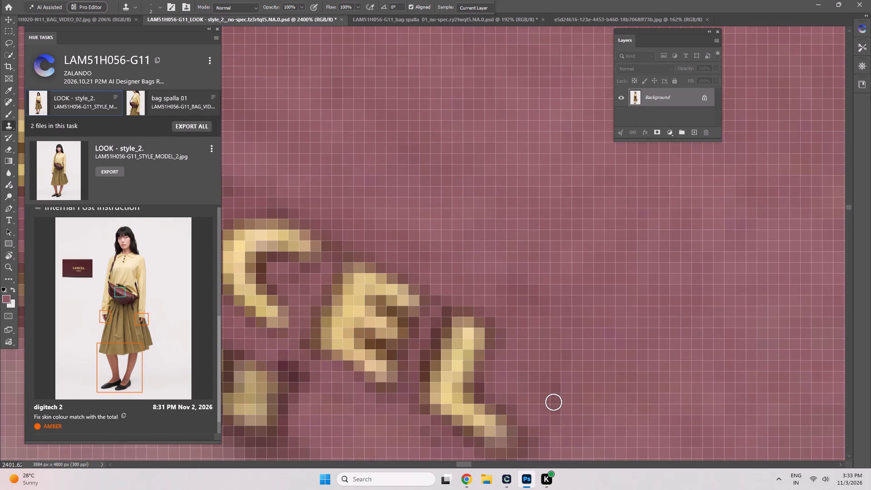
pyautogui.moveTo(553, 402); pyautogui.dragTo(567, 426)
pyautogui.scroll(-10, 568, 421)
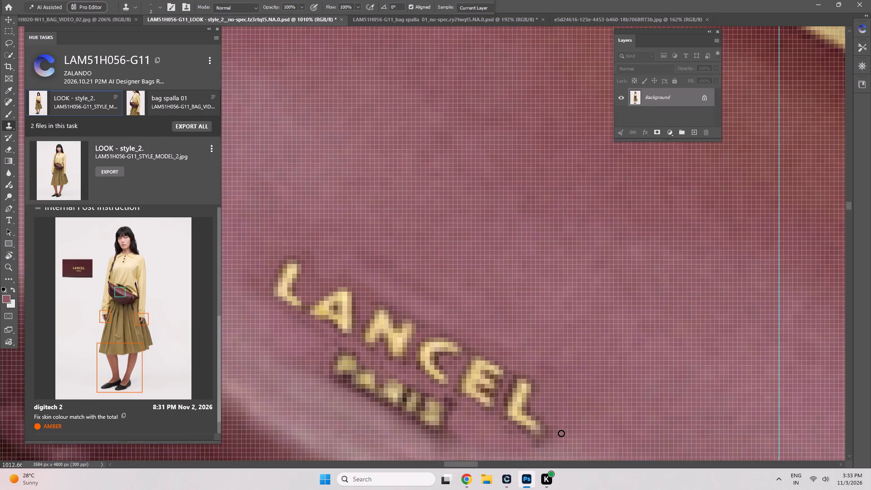
pyautogui.scroll(-3, 561, 434)
pyautogui.scroll(12, 529, 446)
pyautogui.moveTo(502, 403); pyautogui.dragTo(592, 446)
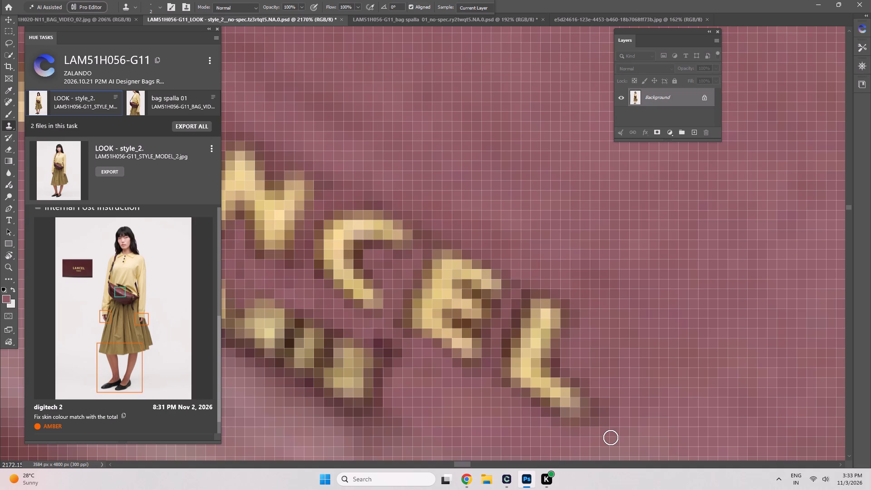
pyautogui.scroll(-15, 584, 426)
pyautogui.scroll(-9, 573, 404)
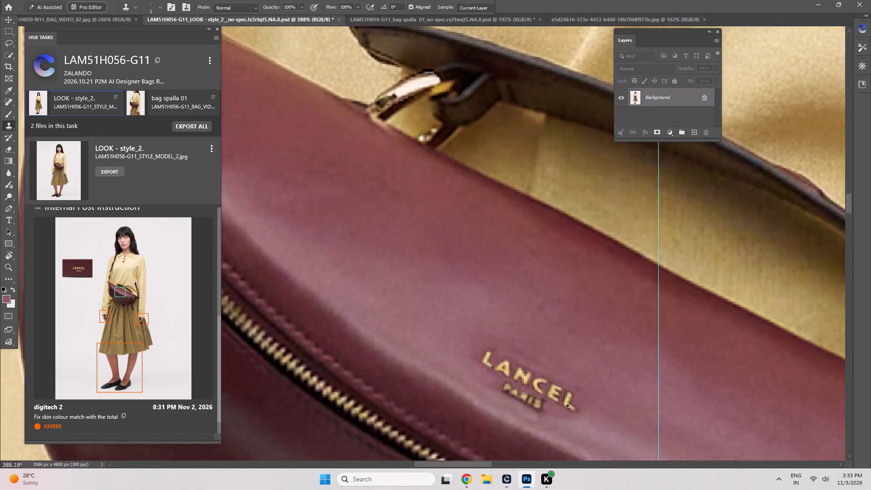
# Clone leather over the dark edge along the underside of the A of LANCEL.
pyautogui.scroll(-1, 568, 406)
pyautogui.scroll(11, 566, 406)
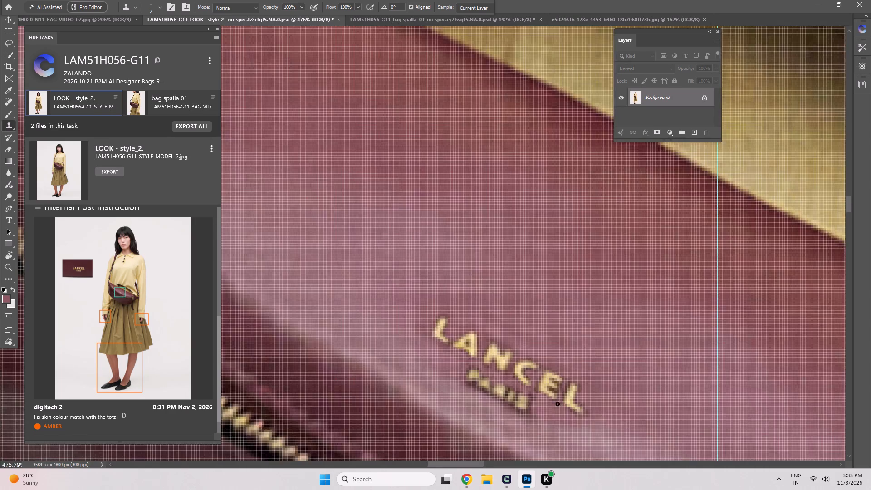
pyautogui.scroll(12, 558, 404)
pyautogui.scroll(3, 421, 329)
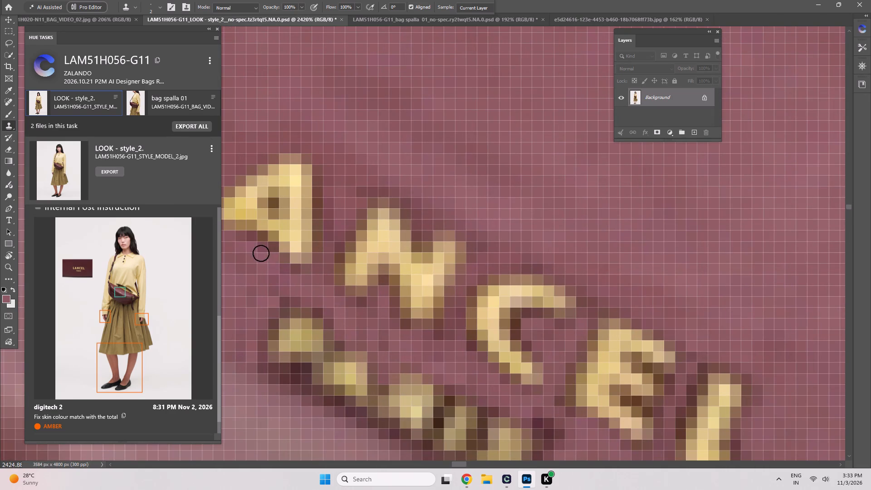
pyautogui.moveTo(255, 247); pyautogui.dragTo(267, 258)
pyautogui.moveTo(266, 255); pyautogui.dragTo(252, 244)
pyautogui.click(252, 242)
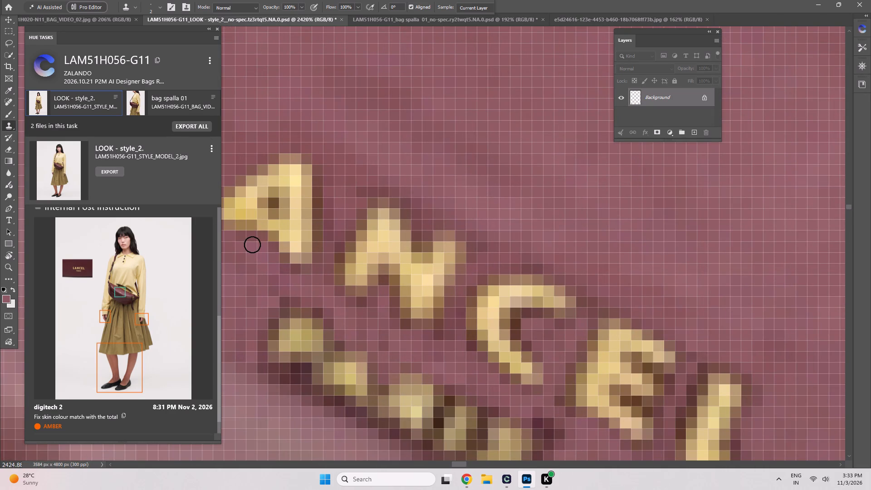
# Clone leather over the darker area beneath the first L and A of LANCEL, down to the P of PARIS.
pyautogui.scroll(-20, 271, 291)
pyautogui.press('space')
pyautogui.press('space')
pyautogui.press('space')
pyautogui.press('space')
pyautogui.press('space')
pyautogui.press('space')
pyautogui.press('space')
pyautogui.press('space')
pyautogui.press('space')
pyautogui.press('space')
pyautogui.press('space')
pyautogui.press('space')
pyautogui.press('space')
pyautogui.press('space')
pyautogui.press('space')
pyautogui.press('space')
pyautogui.press('space')
pyautogui.press('space')
pyautogui.press('space')
pyautogui.press('space')
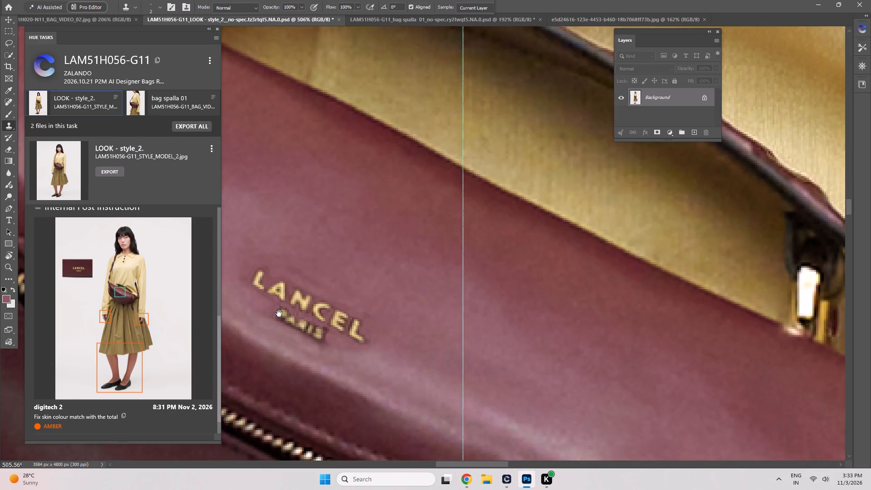
pyautogui.scroll(14, 277, 309)
pyautogui.moveTo(283, 306); pyautogui.dragTo(391, 308)
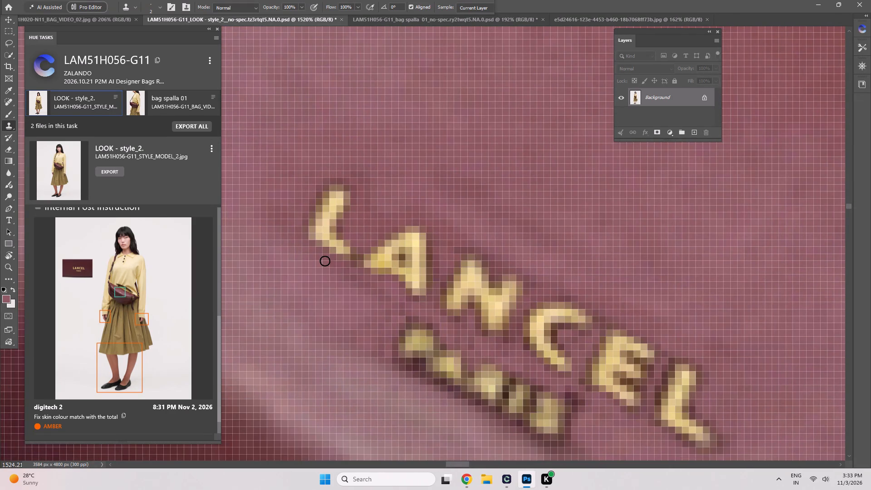
pyautogui.moveTo(331, 264); pyautogui.dragTo(347, 339)
pyautogui.moveTo(347, 339); pyautogui.dragTo(396, 316)
pyautogui.click(402, 310)
pyautogui.moveTo(400, 314); pyautogui.dragTo(395, 332)
pyautogui.click(395, 332)
# Clone leather over the dark shadow beneath the P of PARIS.
pyautogui.press('space')
pyautogui.press('space')
pyautogui.press('space')
pyautogui.moveTo(405, 384); pyautogui.dragTo(408, 356)
pyautogui.keyDown('alt'); pyautogui.click(406, 357); pyautogui.keyUp('alt')
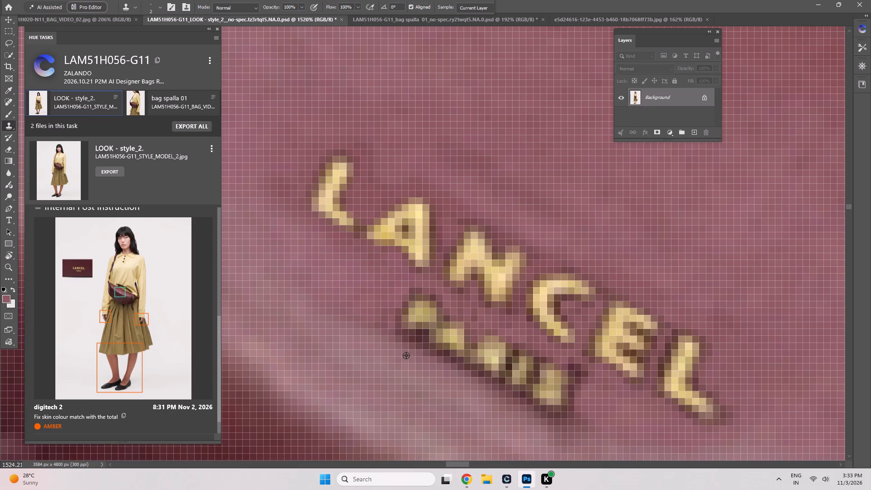
pyautogui.moveTo(420, 337); pyautogui.dragTo(416, 345)
pyautogui.moveTo(420, 336); pyautogui.dragTo(418, 350)
pyautogui.moveTo(414, 347); pyautogui.dragTo(401, 338)
pyautogui.moveTo(397, 336); pyautogui.dragTo(407, 345)
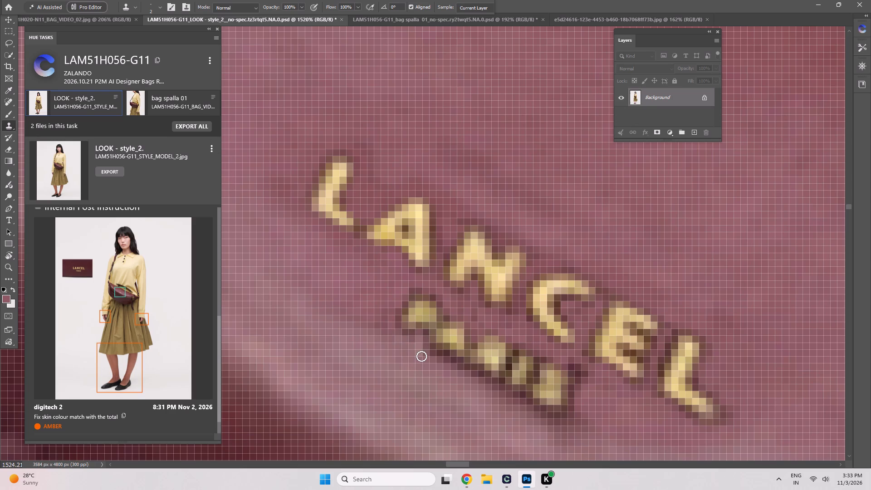
# Clone leather over the dark shadow beneath the A and R of PARIS.
pyautogui.click(453, 368)
pyautogui.doubleClick(457, 370)
pyautogui.moveTo(435, 358); pyautogui.dragTo(428, 357)
pyautogui.click(438, 359)
pyautogui.moveTo(441, 361); pyautogui.dragTo(450, 367)
pyautogui.moveTo(453, 368); pyautogui.dragTo(465, 374)
pyautogui.click(476, 377)
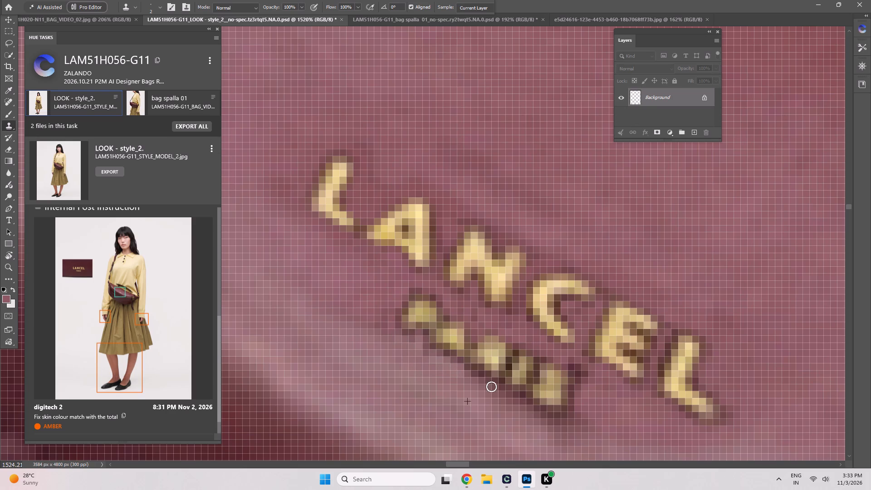
pyautogui.click(474, 373)
pyautogui.moveTo(474, 373); pyautogui.dragTo(464, 374)
pyautogui.click(469, 374)
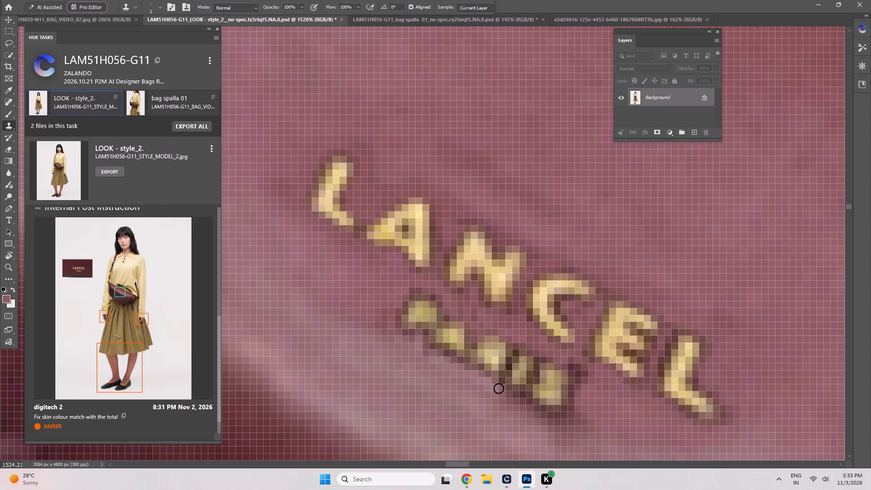
# Clone leather over the dark shadow beneath the I and S of PARIS.
pyautogui.moveTo(508, 392); pyautogui.dragTo(523, 403)
pyautogui.moveTo(528, 407); pyautogui.dragTo(553, 419)
pyautogui.doubleClick(564, 417)
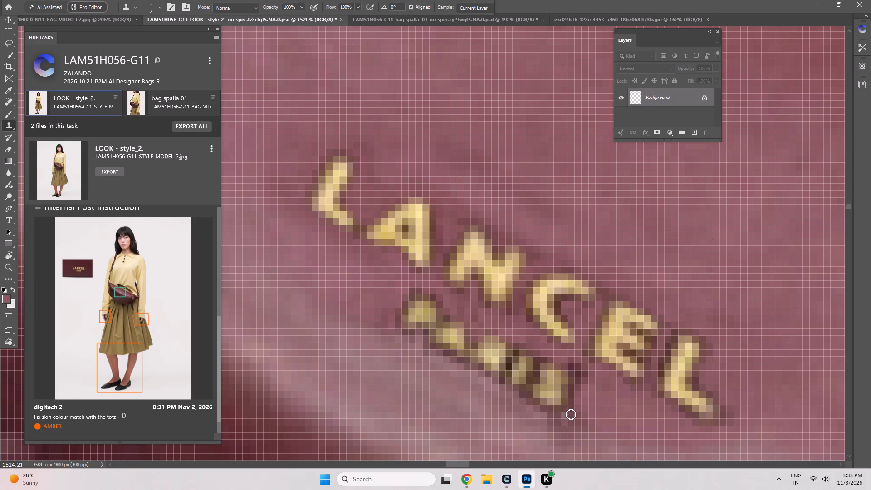
# Clone leather over the dark halo around the outer side and top corner of the S of PARIS.
pyautogui.moveTo(576, 398); pyautogui.dragTo(586, 390)
pyautogui.click(587, 385)
pyautogui.click(587, 380)
pyautogui.click(576, 363)
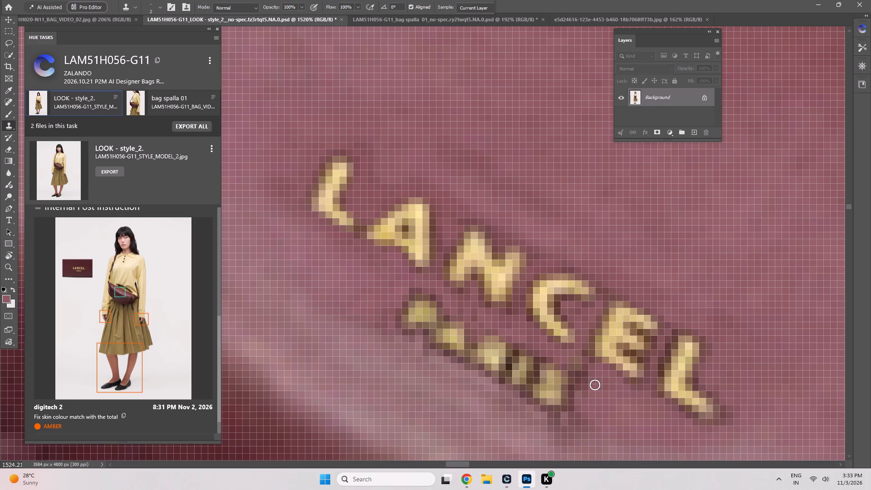
pyautogui.keyDown('alt'); pyautogui.click(621, 409); pyautogui.keyUp('alt')
pyautogui.moveTo(573, 358); pyautogui.dragTo(584, 376)
pyautogui.moveTo(584, 376); pyautogui.dragTo(585, 387)
pyautogui.tripleClick(585, 387)
# Review the retouched LANCEL PARIS logo in the context of the whole bag.
pyautogui.scroll(-4, 587, 390)
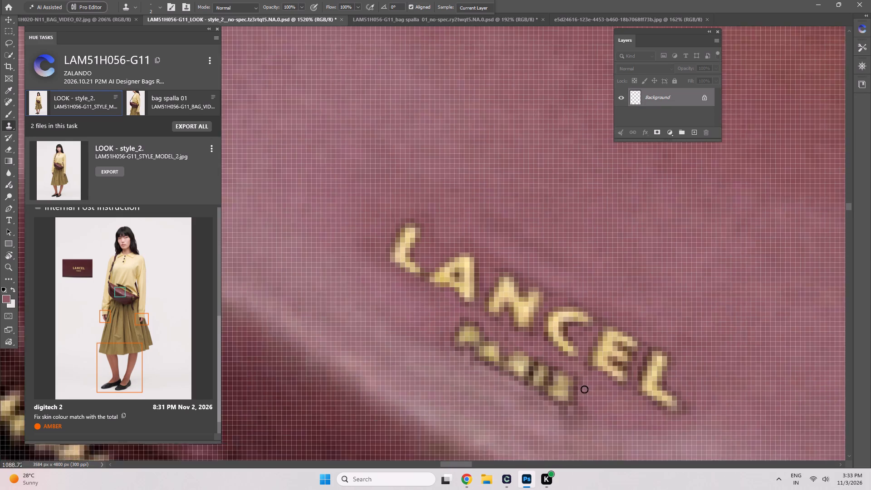
pyautogui.scroll(-20, 584, 389)
pyautogui.scroll(-10, 584, 389)
pyautogui.press('space')
pyautogui.press('space')
pyautogui.press('space')
pyautogui.press('space')
pyautogui.press('space')
pyautogui.press('space')
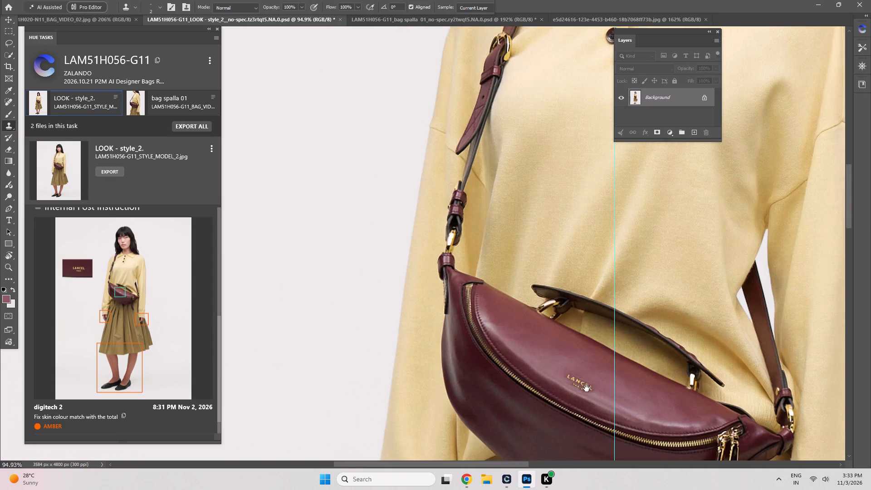
pyautogui.moveTo(586, 385); pyautogui.dragTo(524, 296)
# Export both files of the LAM51H056-G11 task.
pyautogui.click(206, 124)
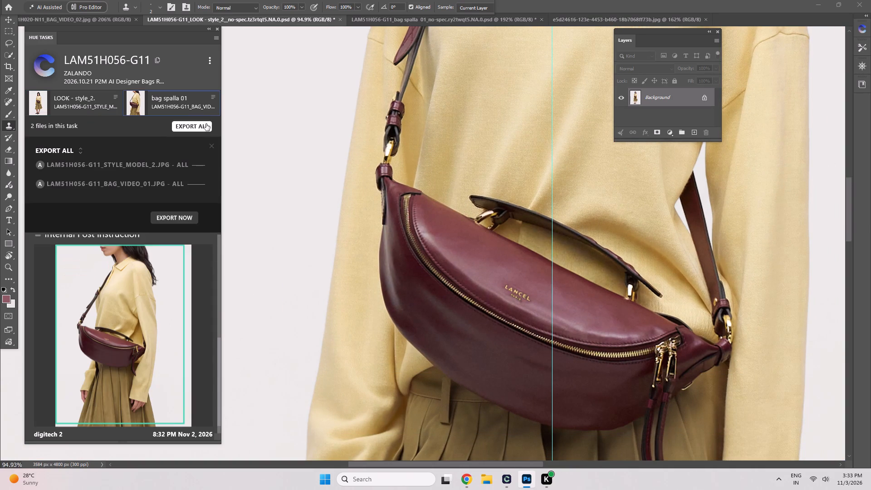
pyautogui.click(177, 216)
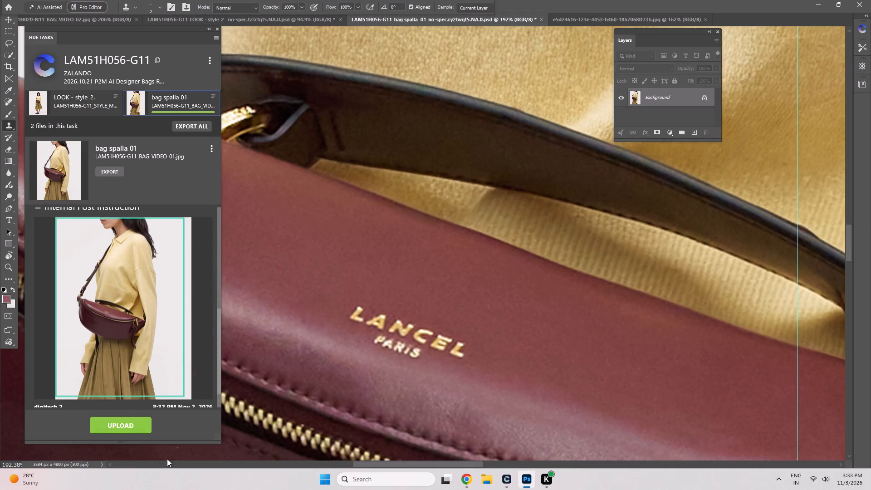
# Upload the exported LAM51H056-G11 files.
pyautogui.click(136, 426)
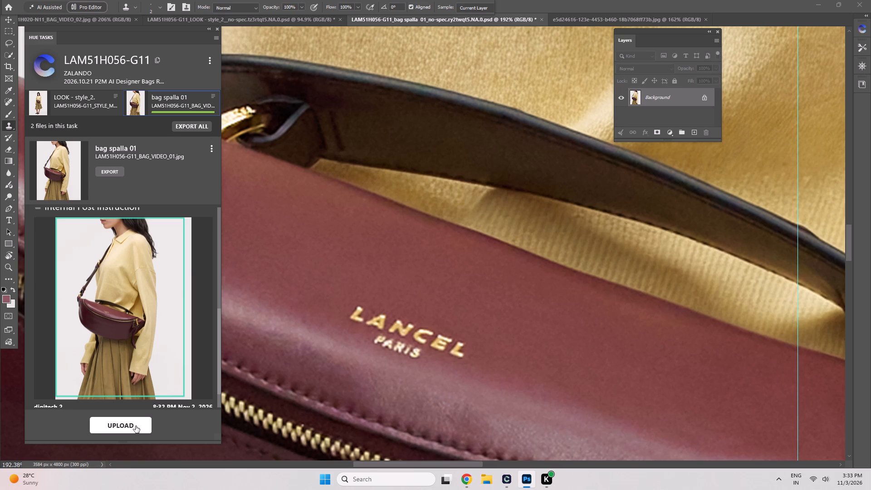
pyautogui.click(130, 420)
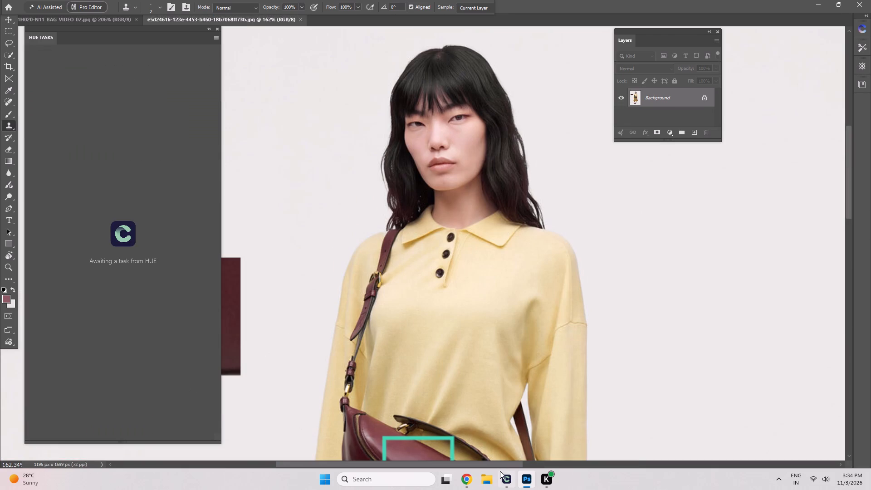
# Switch to Hue, acknowledge the task refresh and look through the assigned tasks.
pyautogui.click(503, 478)
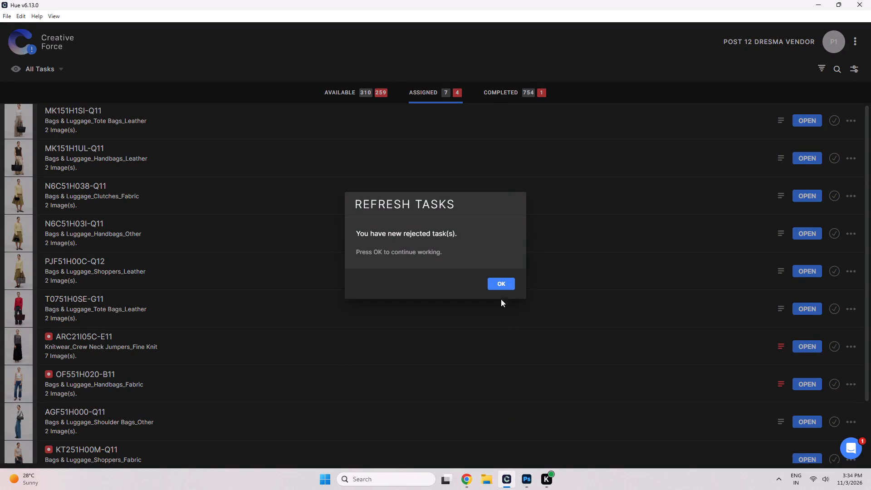
pyautogui.click(501, 284)
pyautogui.scroll(-14, 500, 281)
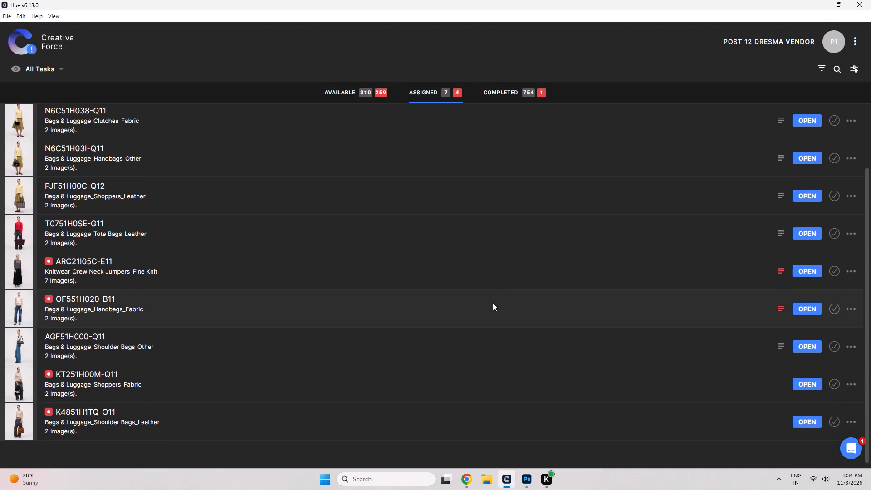
pyautogui.scroll(6, 492, 309)
pyautogui.scroll(-11, 491, 308)
pyautogui.scroll(6, 490, 312)
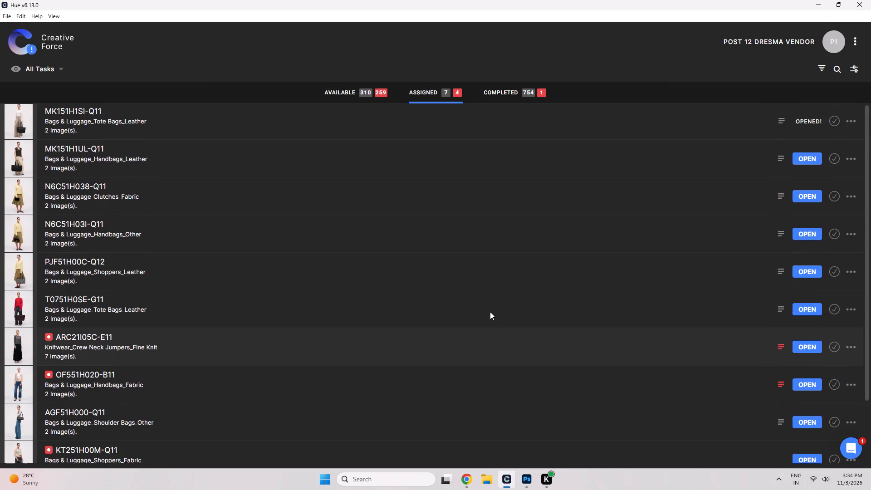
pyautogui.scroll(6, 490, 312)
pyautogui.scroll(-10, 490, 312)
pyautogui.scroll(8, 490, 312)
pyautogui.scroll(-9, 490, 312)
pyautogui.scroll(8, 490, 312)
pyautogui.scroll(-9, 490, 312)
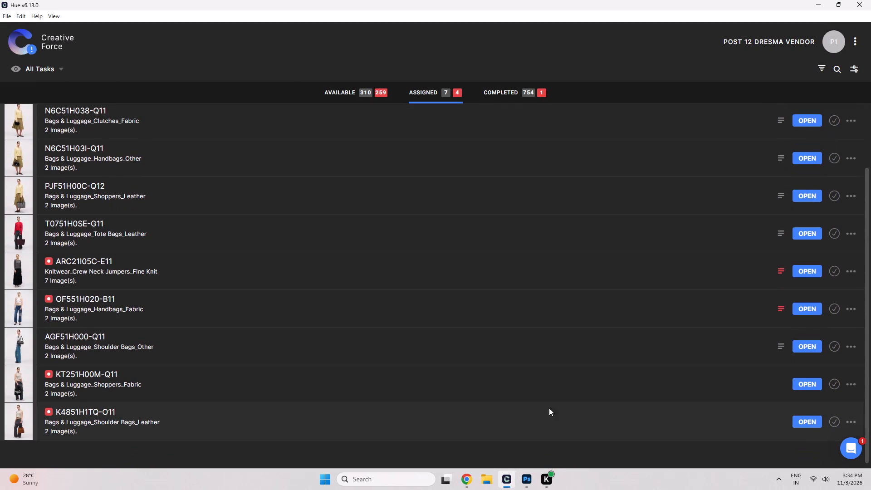
# Switch to Photoshop and read the reviewer's notes on the LOOK - style_2 file of the MK151H1SI-Q11 task.
pyautogui.click(526, 482)
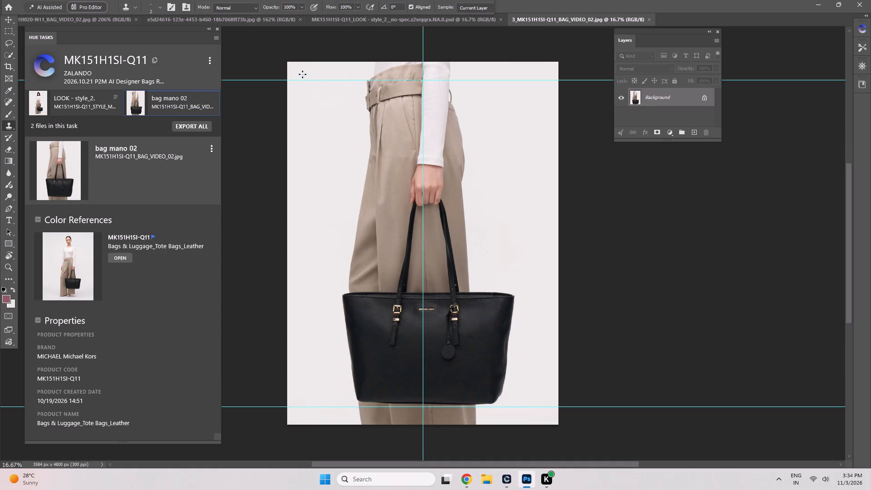
pyautogui.scroll(-6, 422, 213)
pyautogui.scroll(12, 422, 213)
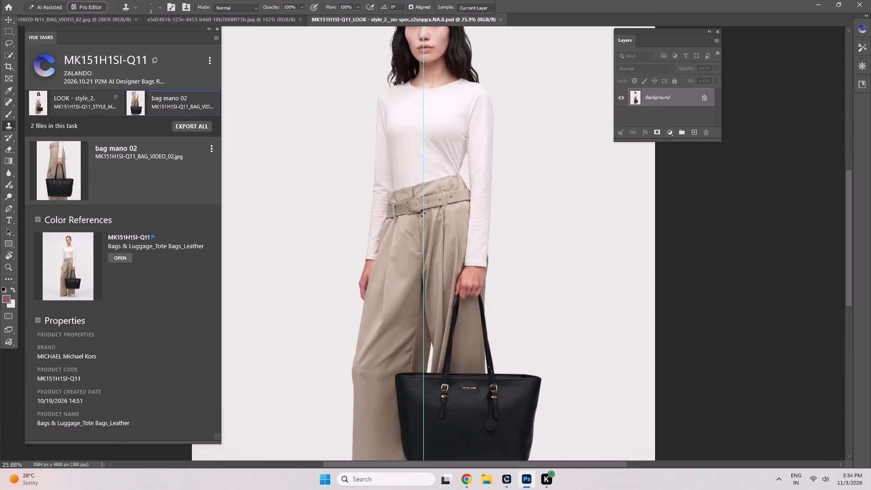
pyautogui.scroll(-6, 422, 213)
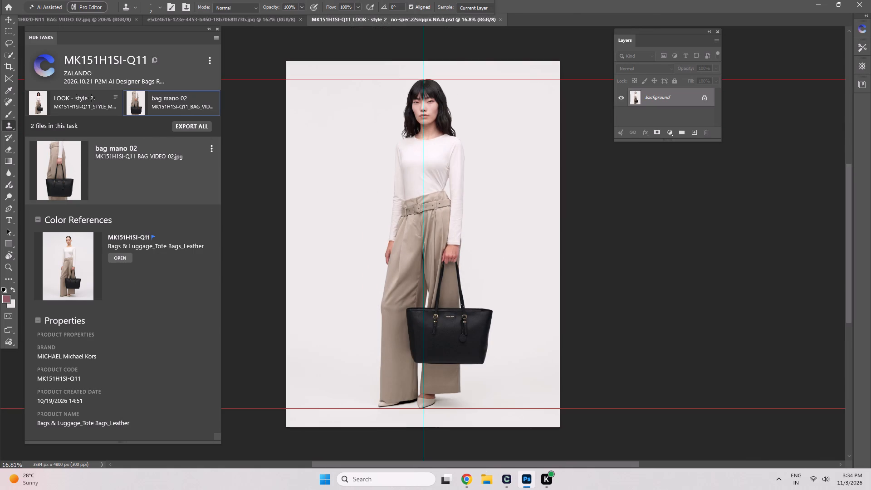
pyautogui.click(89, 108)
pyautogui.scroll(-4, 342, 255)
pyautogui.scroll(7, 359, 293)
pyautogui.doubleClick(318, 165)
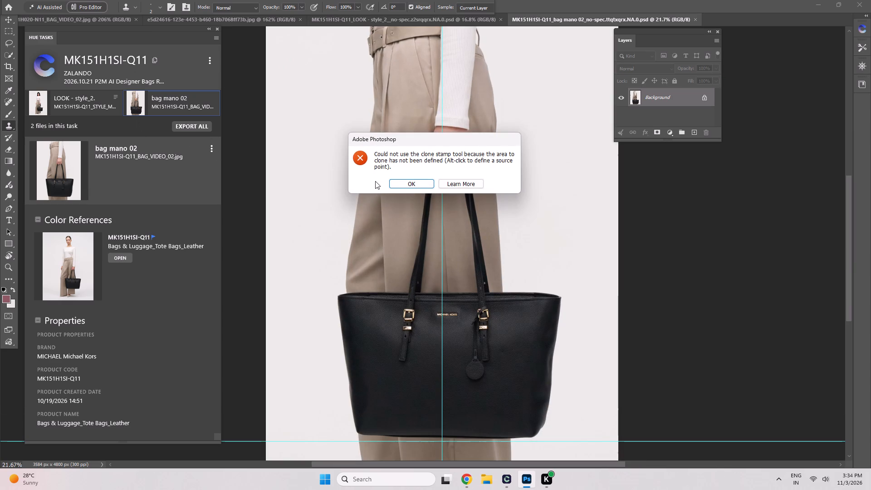
pyautogui.click(416, 184)
pyautogui.click(99, 116)
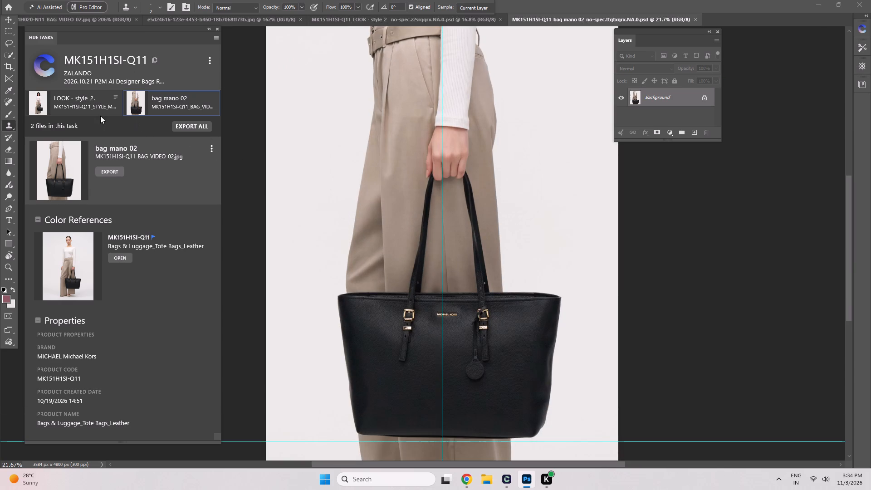
pyautogui.click(103, 99)
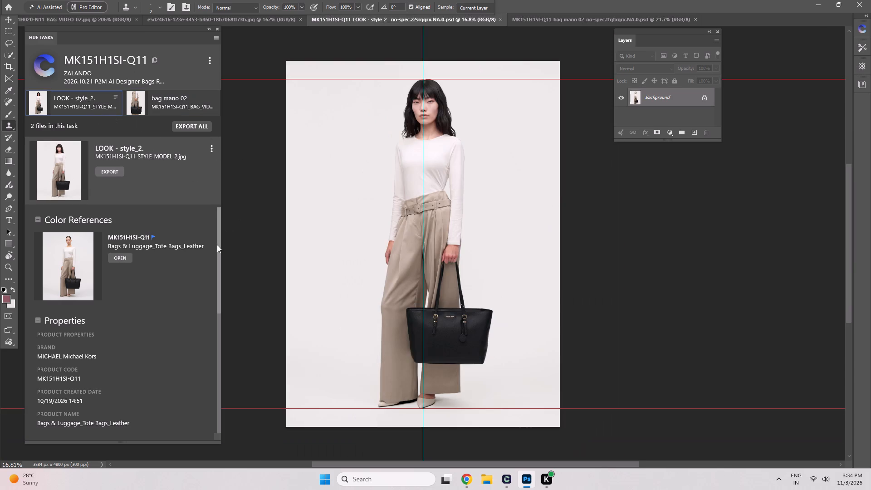
pyautogui.moveTo(219, 245); pyautogui.dragTo(220, 413)
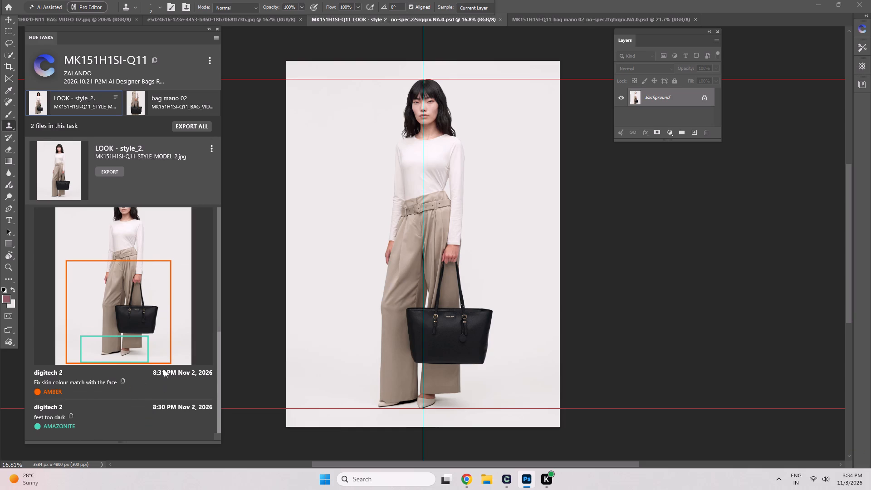
# Select the skin of both hands in the LOOK photo with Quick Selection, leaving out the background and trouser beside the bag hand.
pyautogui.scroll(-3, 155, 353)
pyautogui.scroll(2, 151, 353)
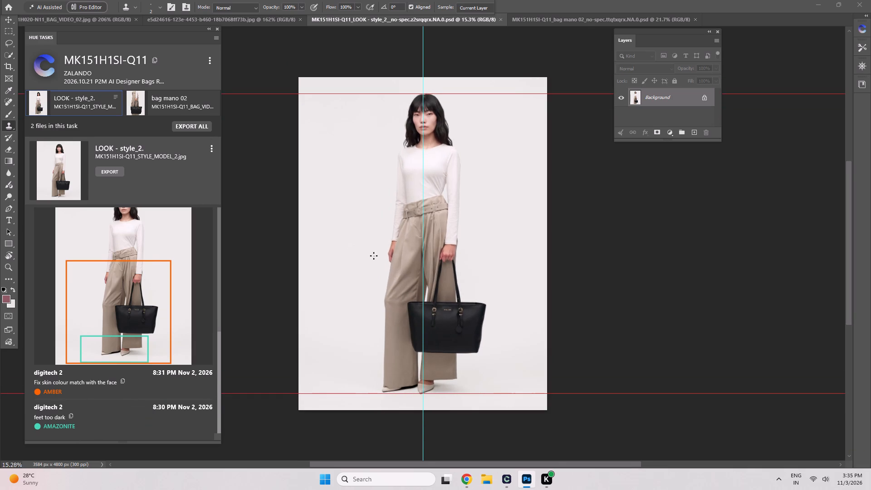
pyautogui.scroll(16, 374, 257)
pyautogui.moveTo(385, 237); pyautogui.dragTo(382, 249)
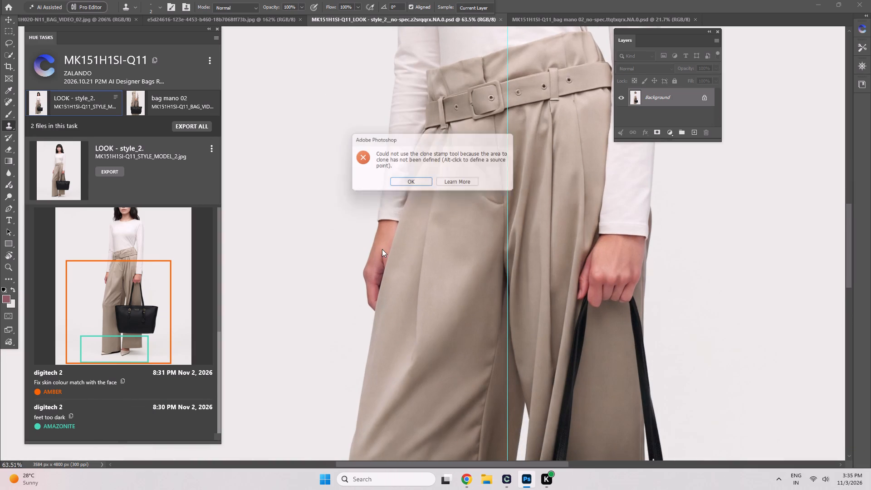
pyautogui.moveTo(382, 249); pyautogui.dragTo(381, 254)
pyautogui.click(407, 180)
pyautogui.press('w')
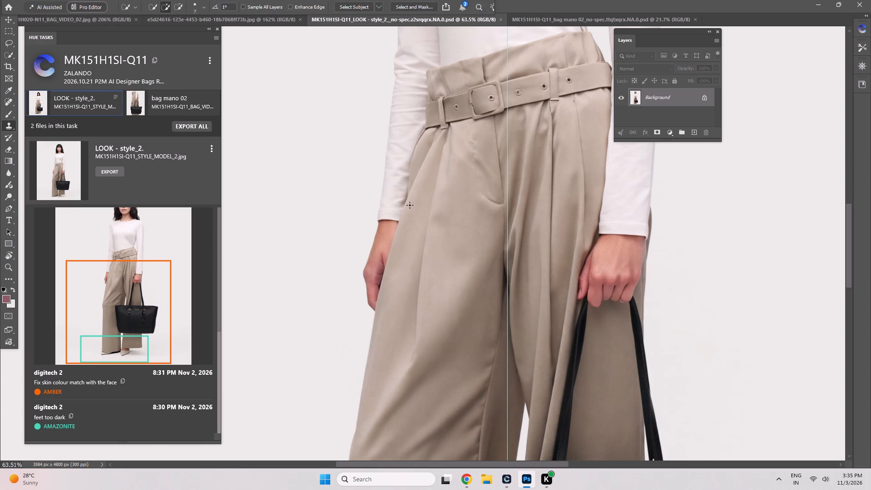
pyautogui.moveTo(391, 233); pyautogui.dragTo(386, 249)
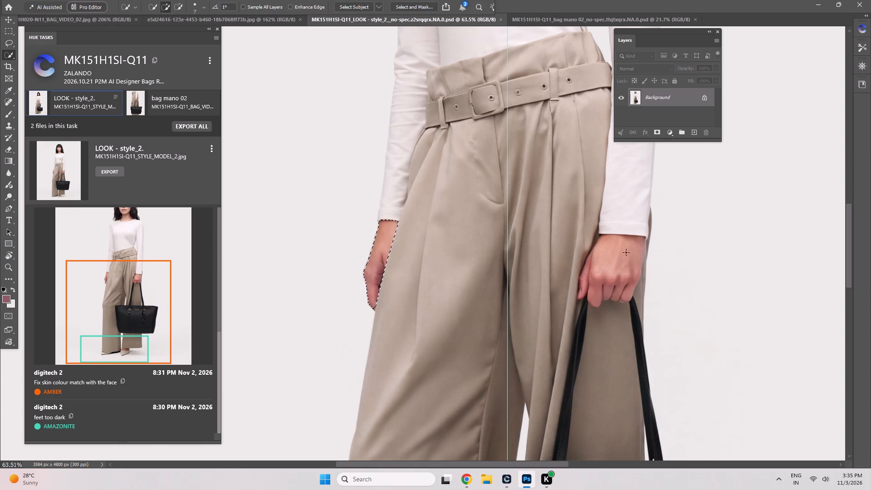
pyautogui.moveTo(617, 255); pyautogui.dragTo(611, 275)
pyautogui.moveTo(581, 294); pyautogui.dragTo(580, 299)
pyautogui.tripleClick(582, 294)
pyautogui.keyDown('alt'); pyautogui.moveTo(633, 303); pyautogui.dragTo(641, 281); pyautogui.keyUp('alt')
pyautogui.keyDown('alt'); pyautogui.moveTo(641, 281); pyautogui.dragTo(647, 254); pyautogui.keyUp('alt')
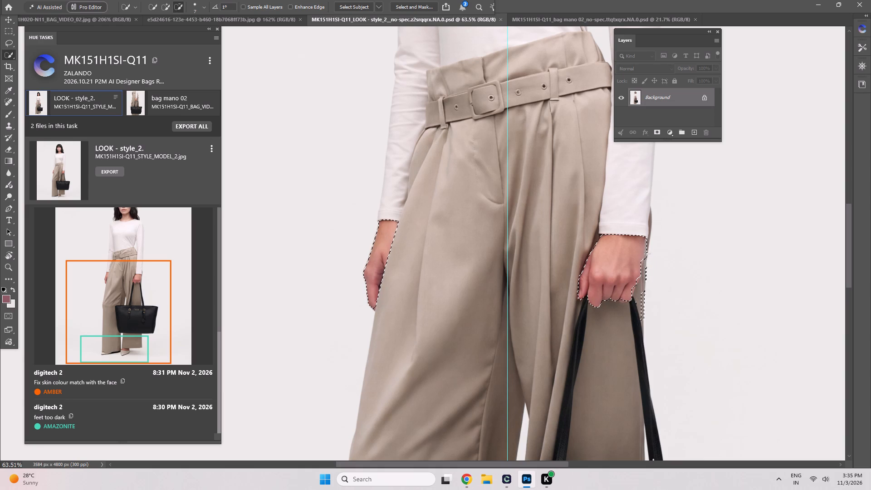
pyautogui.keyDown('alt'); pyautogui.moveTo(647, 254); pyautogui.dragTo(648, 241); pyautogui.keyUp('alt')
pyautogui.keyDown('alt'); pyautogui.moveTo(646, 294); pyautogui.dragTo(644, 304); pyautogui.keyUp('alt')
pyautogui.keyDown('alt'); pyautogui.moveTo(644, 304); pyautogui.dragTo(641, 321); pyautogui.keyUp('alt')
pyautogui.keyDown('alt'); pyautogui.moveTo(644, 304); pyautogui.dragTo(632, 328); pyautogui.keyUp('alt')
pyautogui.moveTo(620, 299); pyautogui.dragTo(621, 303)
# Apply Color Balance to the selected hands' midtones: Cyan to Red -17, Magenta to Green +8, Yellow to Blue +7.
pyautogui.scroll(-18, 636, 311)
pyautogui.press('space')
pyautogui.press('space')
pyautogui.press('space')
pyautogui.press('space')
pyautogui.press('space')
pyautogui.press('space')
pyautogui.press('space')
pyautogui.press('space')
pyautogui.press('space')
pyautogui.press('space')
pyautogui.press('space')
pyautogui.press('space')
pyautogui.press('space')
pyautogui.press('space')
pyautogui.press('space')
pyautogui.press('space')
pyautogui.press('space')
pyautogui.press('space')
pyautogui.press('space')
pyautogui.press('space')
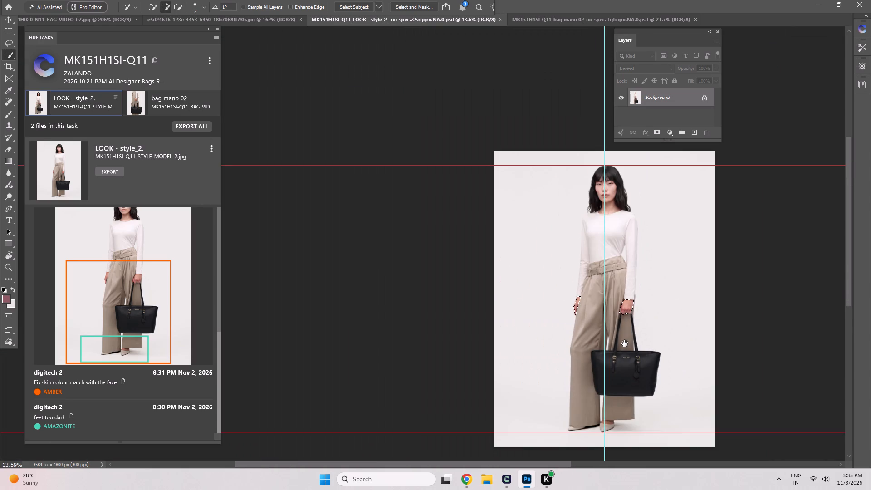
pyautogui.moveTo(623, 345); pyautogui.dragTo(584, 244)
pyautogui.hotkey('ctrl', 'b')
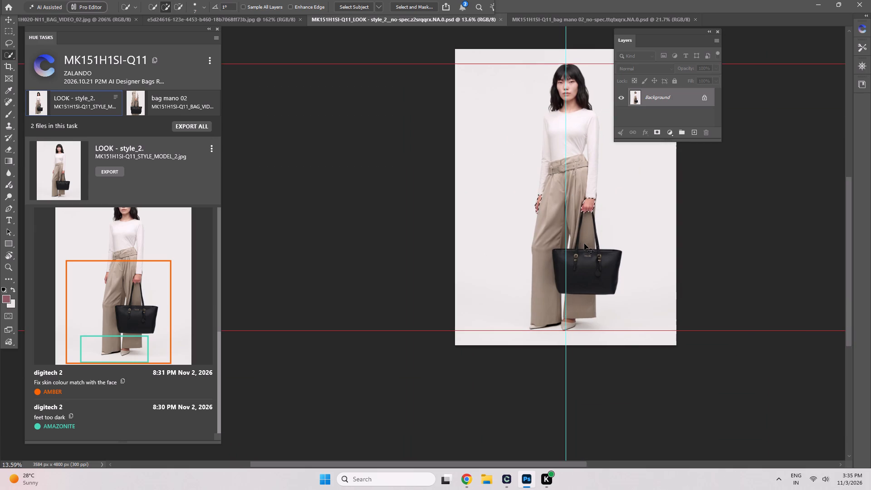
pyautogui.press('Down')
pyautogui.press('Down')
pyautogui.press('Down')
pyautogui.press('Down')
pyautogui.press('Down')
pyautogui.press('Down')
pyautogui.press('Down')
pyautogui.press('Down')
pyautogui.press('Down')
pyautogui.press('Down')
pyautogui.press('Down')
pyautogui.press('Down')
pyautogui.press('Down')
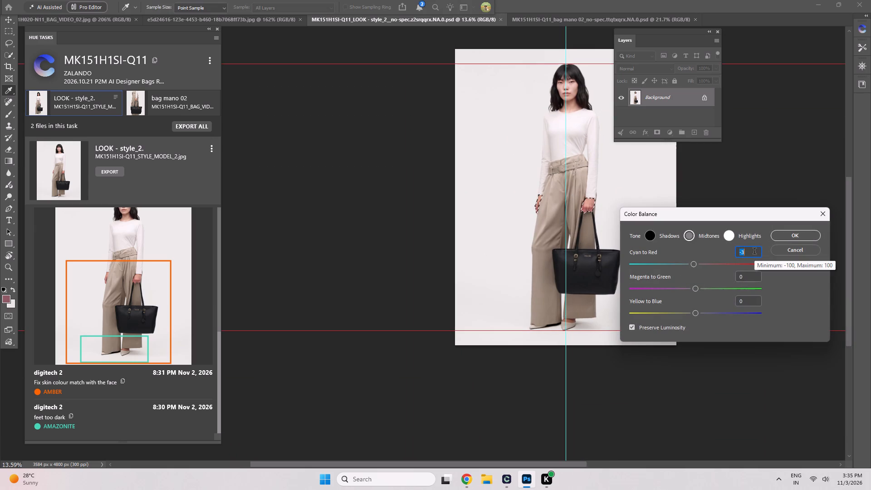
pyautogui.press('Down')
pyautogui.press('Down')
pyautogui.press('Down')
pyautogui.press('Down')
pyautogui.press('Down')
pyautogui.press('Down')
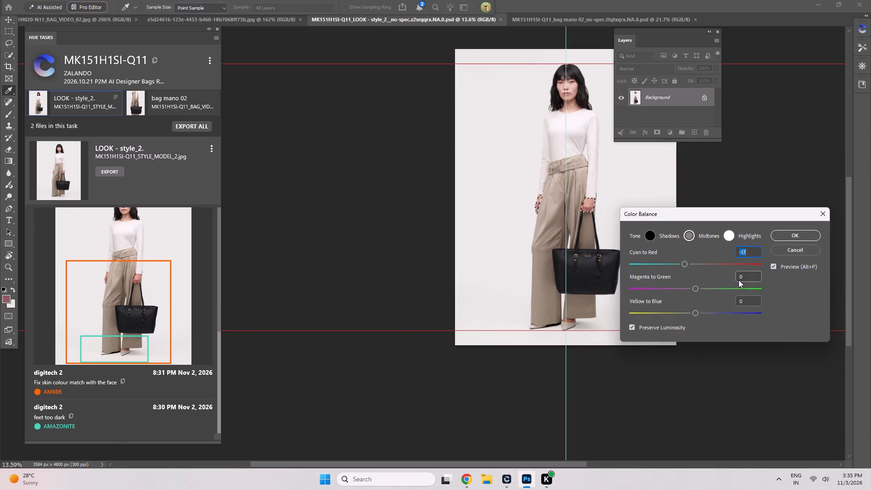
pyautogui.click(750, 277)
pyautogui.press('Up')
pyautogui.press('Up')
pyautogui.press('Up')
pyautogui.press('Up')
pyautogui.press('Up')
pyautogui.press('Up')
pyautogui.press('Up')
pyautogui.press('Up')
pyautogui.press('Up')
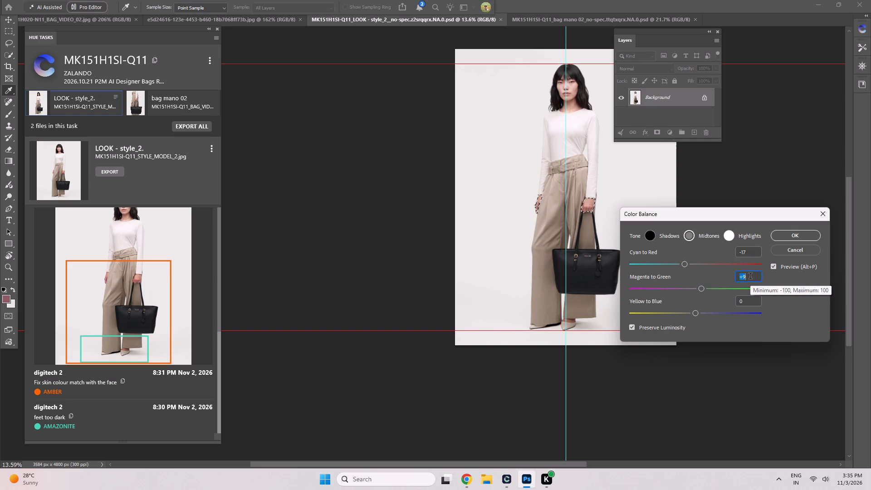
pyautogui.press('Up')
pyautogui.press('Down')
pyautogui.press('Down')
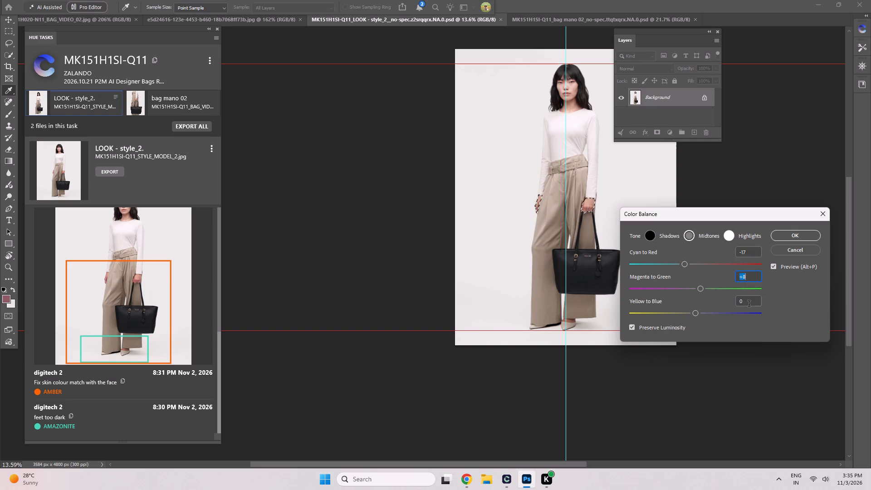
pyautogui.click(749, 301)
pyautogui.press('Up')
pyautogui.press('Up')
pyautogui.press('Up')
pyautogui.press('Up')
pyautogui.press('Up')
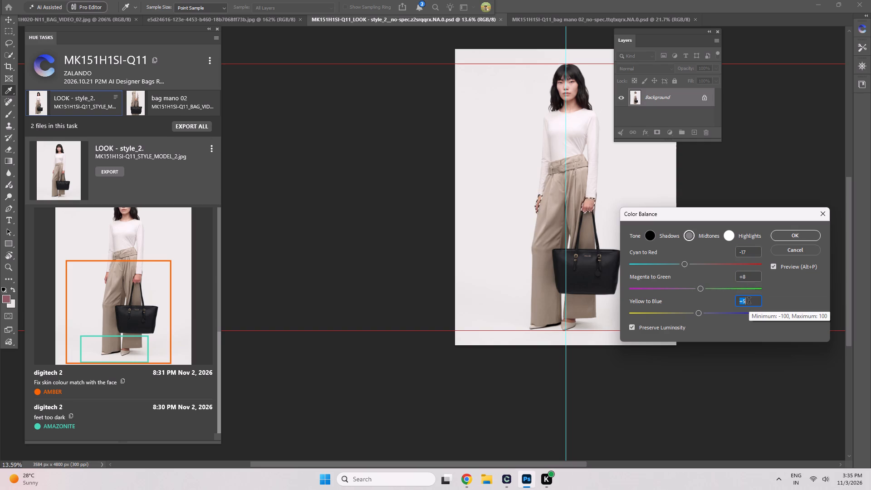
pyautogui.press('Up')
pyautogui.press('Up')
pyautogui.press('Return')
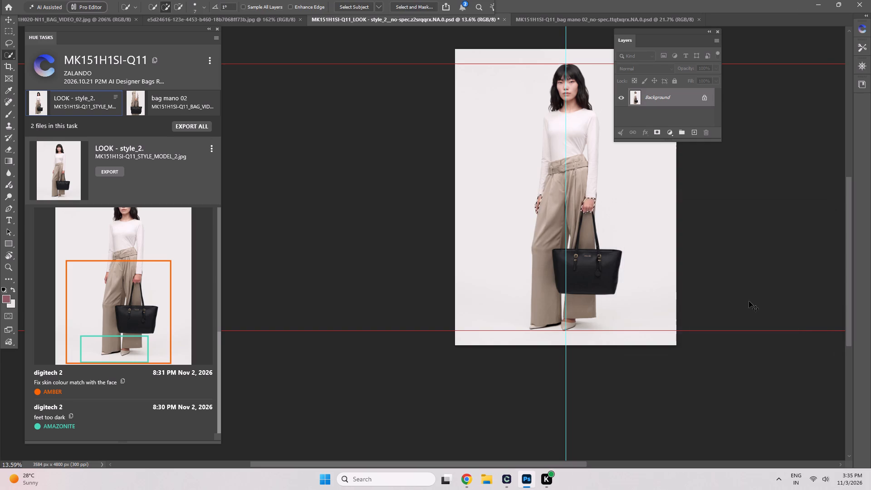
# Brighten the selected hands slightly by raising the middle of the RGB curve in Curves, and clear the selection.
pyautogui.hotkey('ctrl', 'm')
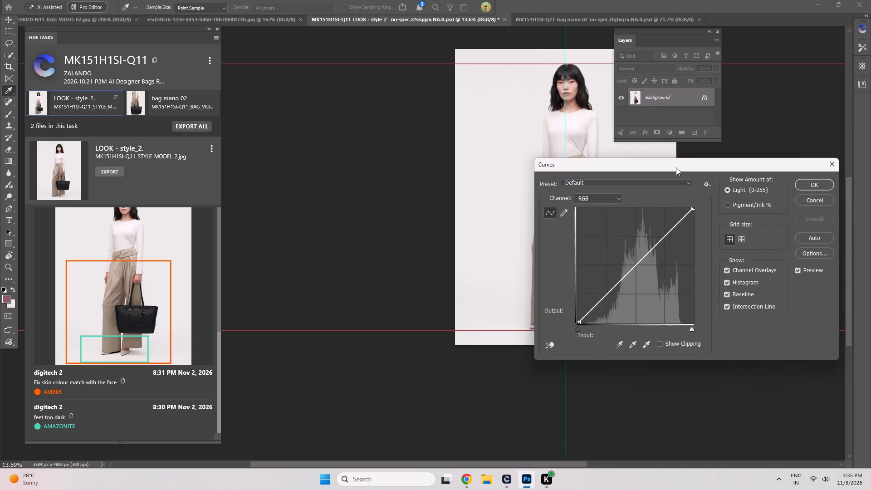
pyautogui.moveTo(676, 167); pyautogui.dragTo(603, 303)
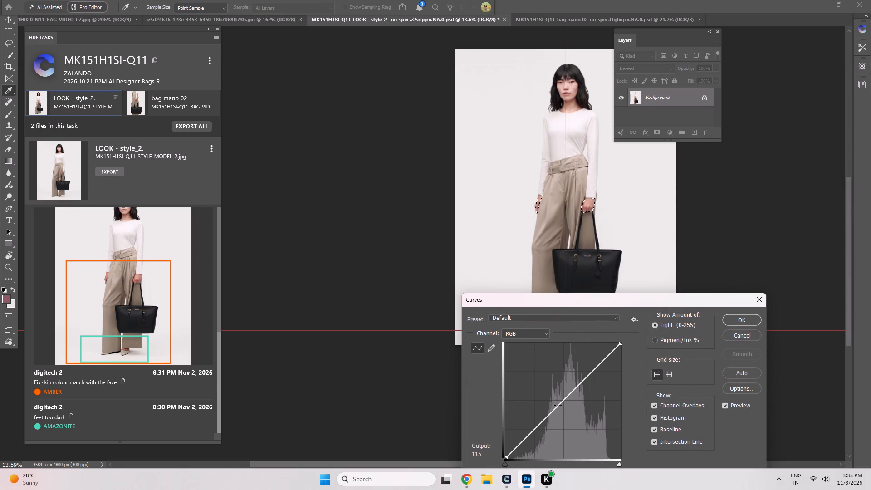
pyautogui.moveTo(563, 402); pyautogui.dragTo(558, 398)
pyautogui.press('Return')
pyautogui.hotkey('ctrl', 'd')
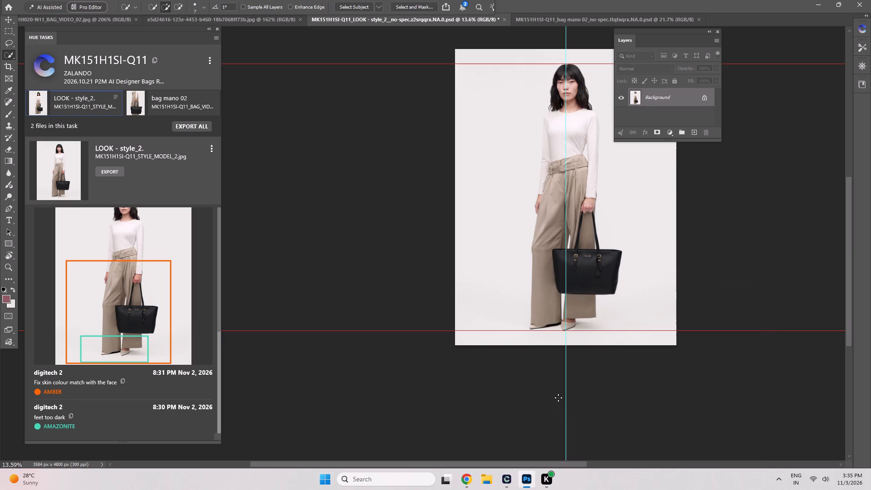
# Select the visible ankle and foot skin between the trouser hem and the shoe with Quick Selection.
pyautogui.scroll(9, 598, 320)
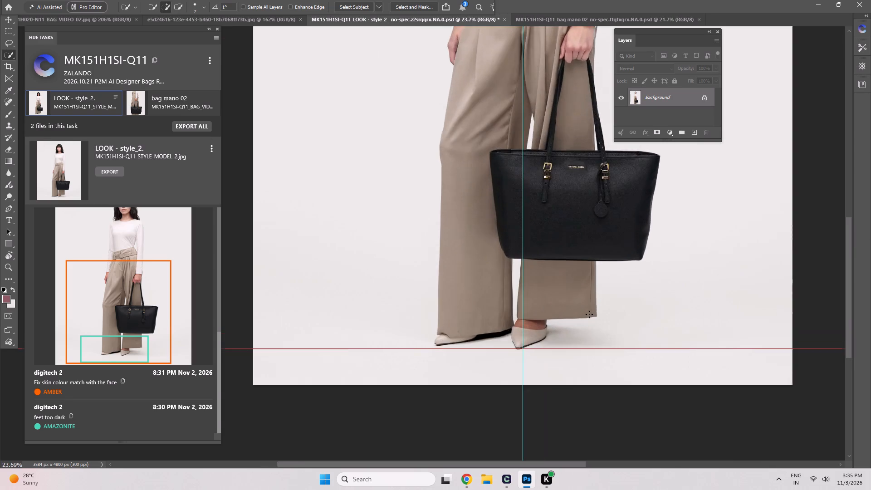
pyautogui.scroll(12, 589, 314)
pyautogui.moveTo(422, 327); pyautogui.dragTo(441, 336)
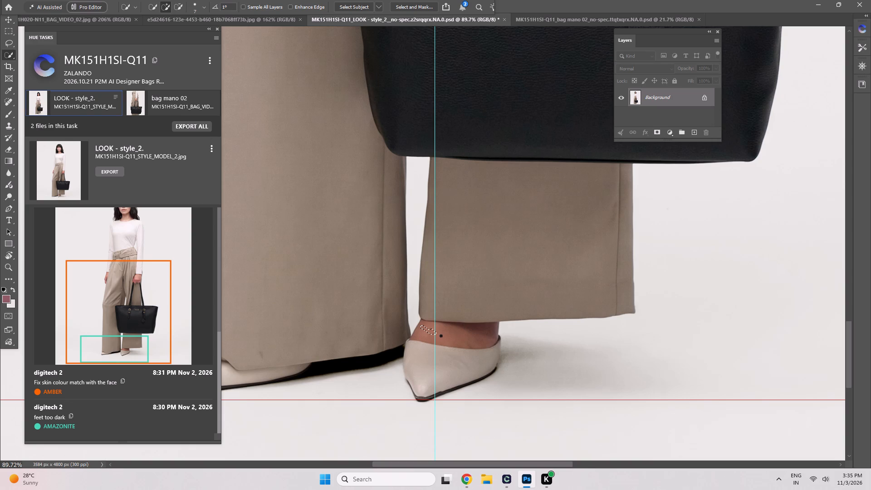
pyautogui.moveTo(441, 336); pyautogui.dragTo(482, 337)
pyautogui.moveTo(492, 331); pyautogui.dragTo(468, 345)
# Brighten the selected ankle and foot skin in the LOOK photo by raising the middle of the RGB curve in Curves.
pyautogui.scroll(-12, 501, 335)
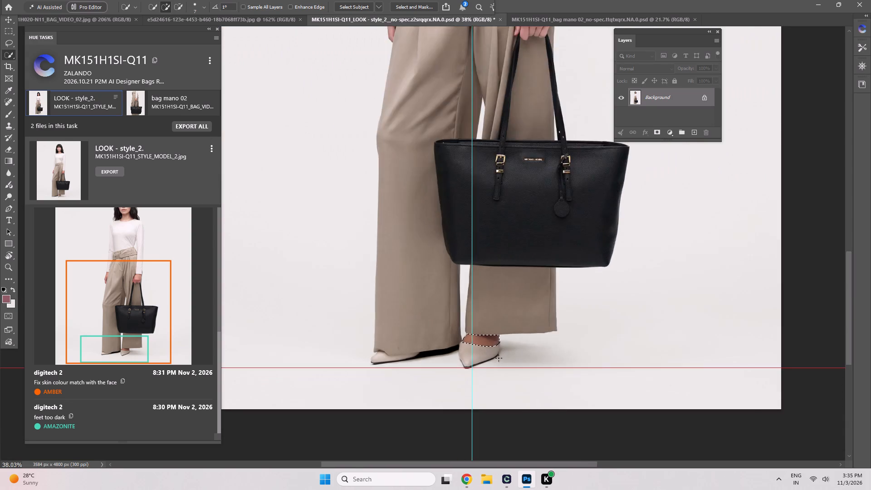
pyautogui.scroll(-5, 499, 358)
pyautogui.hotkey('ctrl', 'm')
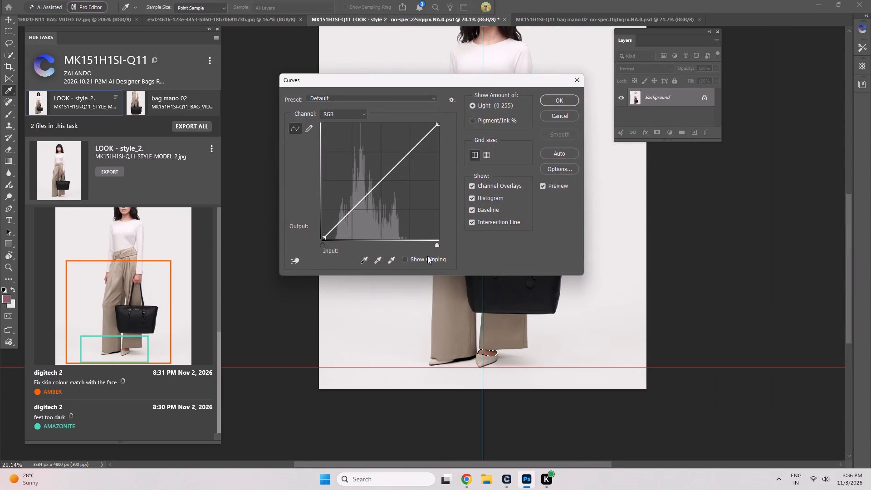
pyautogui.moveTo(423, 84); pyautogui.dragTo(740, 211)
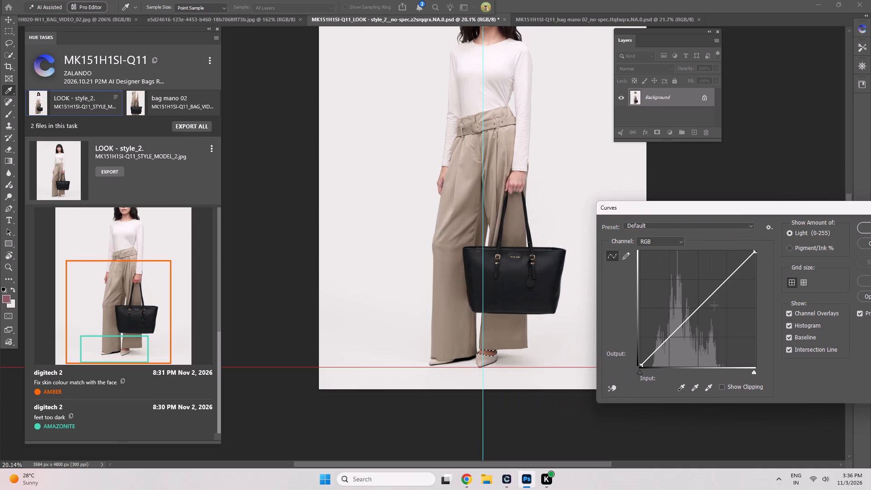
pyautogui.moveTo(699, 305); pyautogui.dragTo(688, 292)
pyautogui.press('Return')
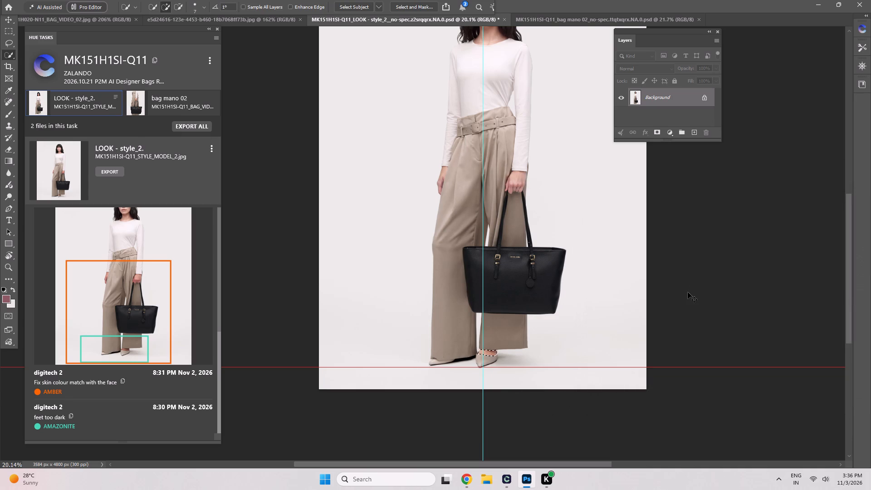
# Clear the selection to compare the foot skin with the rest of the full figure, and restore the foot selection.
pyautogui.hotkey('ctrl', 'd')
pyautogui.scroll(-6, 600, 269)
pyautogui.press('space')
pyautogui.press('space')
pyautogui.press('space')
pyautogui.press('space')
pyautogui.press('space')
pyautogui.press('space')
pyautogui.press('space')
pyautogui.press('space')
pyautogui.press('space')
pyautogui.press('space')
pyautogui.press('space')
pyautogui.press('space')
pyautogui.press('space')
pyautogui.press('space')
pyautogui.press('space')
pyautogui.press('space')
pyautogui.press('space')
pyautogui.press('space')
pyautogui.press('space')
pyautogui.press('space')
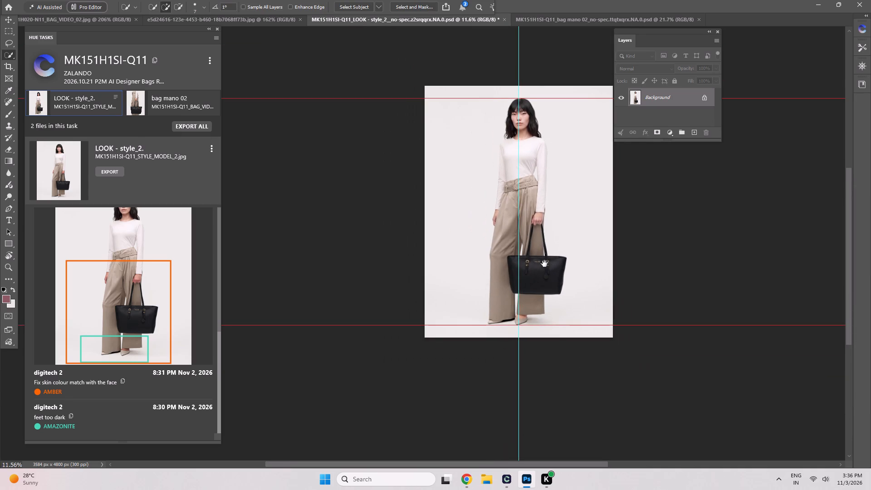
pyautogui.moveTo(499, 216); pyautogui.dragTo(501, 267)
pyautogui.scroll(10, 531, 382)
pyautogui.hotkey('ctrl', 'z')
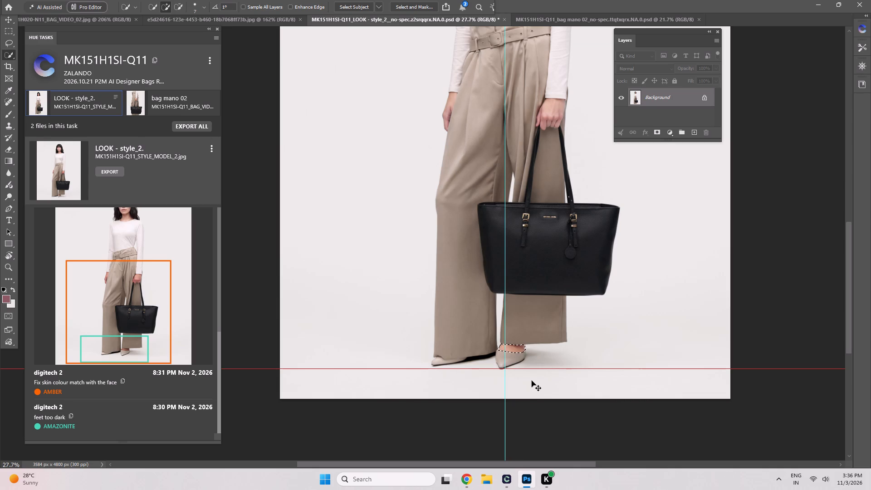
# Apply Color Balance to the selected foot's midtones: Cyan to Red -13, Magenta to Green +8, Yellow to Blue +6, and clear the selection.
pyautogui.hotkey('ctrl', 'b')
pyautogui.press('Right')
pyautogui.press('Right')
pyautogui.press('Right')
pyautogui.press('Right')
pyautogui.press('Right')
pyautogui.press('Right')
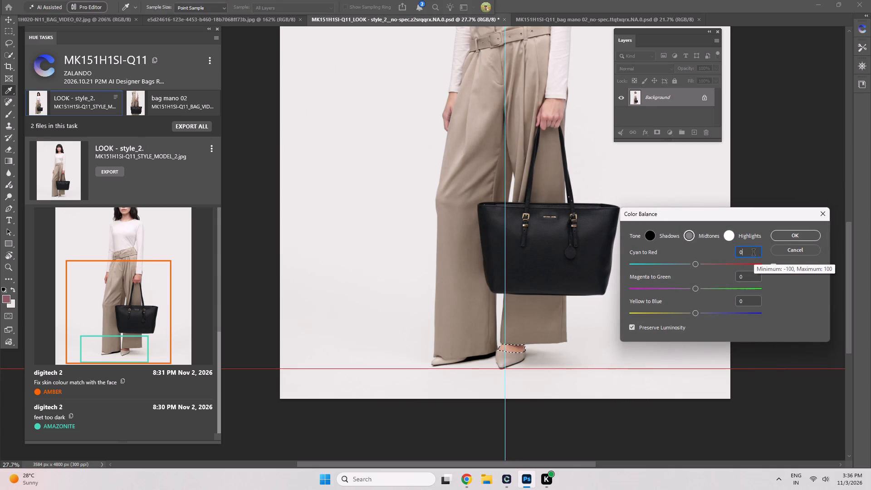
pyautogui.press('Down')
pyautogui.press('Down')
pyautogui.press('Down')
pyautogui.press('Down')
pyautogui.press('Down')
pyautogui.press('Down')
pyautogui.press('Down')
pyautogui.press('Down')
pyautogui.press('Down')
pyautogui.press('Down')
pyautogui.press('Down')
pyautogui.press('Down')
pyautogui.press('Down')
pyautogui.click(750, 279)
pyautogui.press('Up')
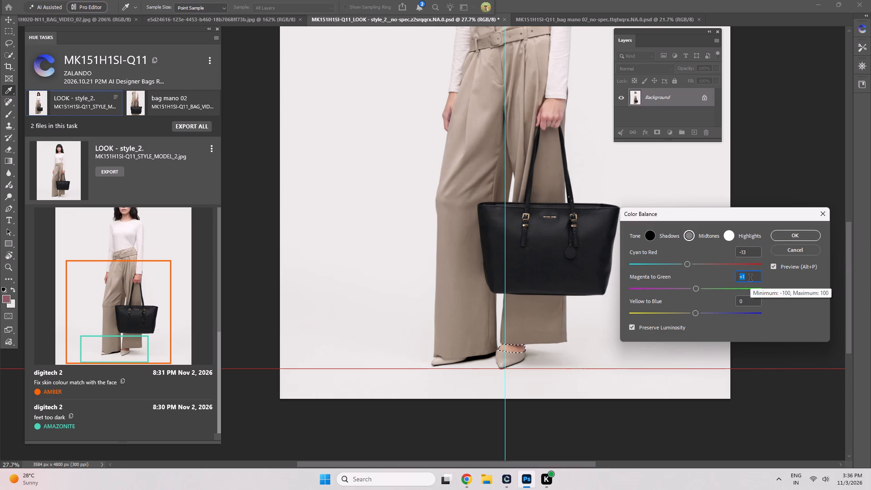
pyautogui.press('Up')
pyautogui.press('Up')
pyautogui.press('Up')
pyautogui.press('Up')
pyautogui.press('Up')
pyautogui.press('Up')
pyautogui.press('Up')
pyautogui.click(749, 302)
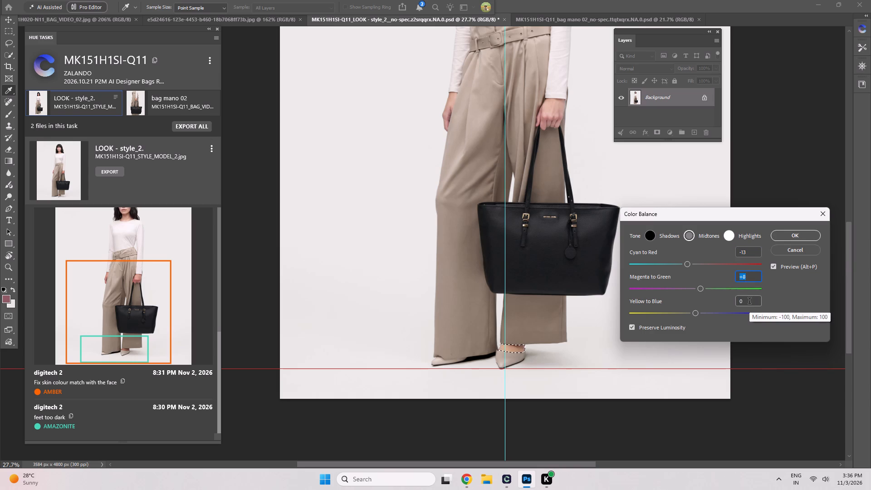
pyautogui.press('Up')
pyautogui.press('Up')
pyautogui.press('Up')
pyautogui.press('Up')
pyautogui.press('Up')
pyautogui.press('Up')
pyautogui.press('Return')
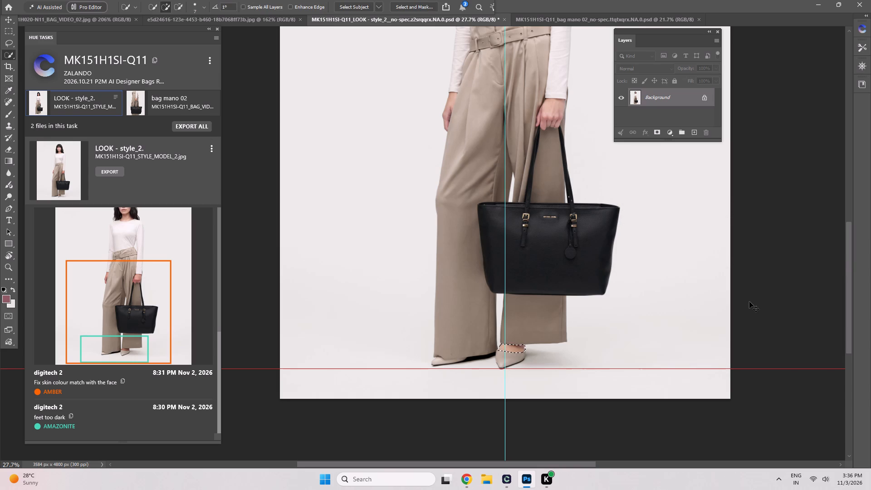
pyautogui.hotkey('ctrl', 'd')
# Examine the full-length figure to compare the foot and hand skin tones with the face.
pyautogui.scroll(-5, 519, 287)
pyautogui.press('space')
pyautogui.press('space')
pyautogui.press('space')
pyautogui.press('space')
pyautogui.press('space')
pyautogui.press('space')
pyautogui.press('space')
pyautogui.press('space')
pyautogui.press('space')
pyautogui.press('space')
pyautogui.press('space')
pyautogui.press('space')
pyautogui.press('space')
pyautogui.press('space')
pyautogui.press('space')
pyautogui.press('space')
pyautogui.press('space')
pyautogui.press('space')
pyautogui.press('space')
pyautogui.press('space')
pyautogui.scroll(-5, 516, 287)
pyautogui.moveTo(515, 250); pyautogui.dragTo(514, 288)
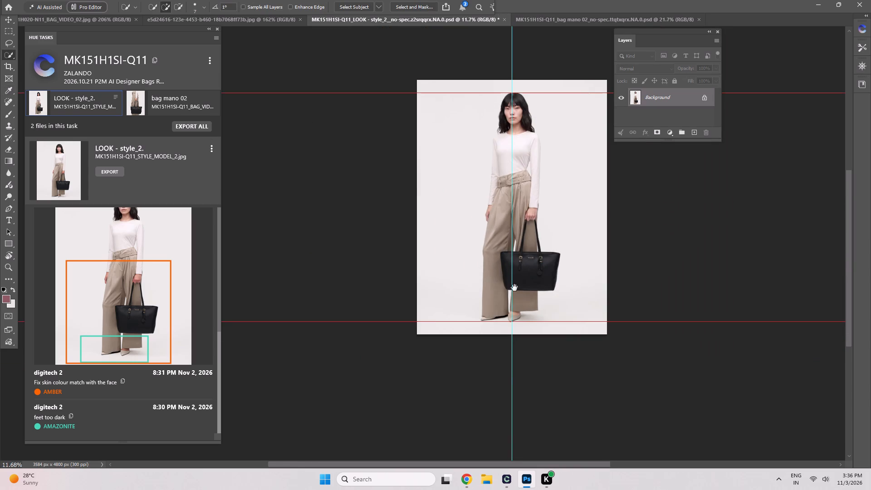
pyautogui.moveTo(514, 288); pyautogui.dragTo(514, 292)
# Switch to the bag mano 02 photo and select the skin of the hand holding the bag, including its fingertips, with Quick Selection.
pyautogui.click(169, 100)
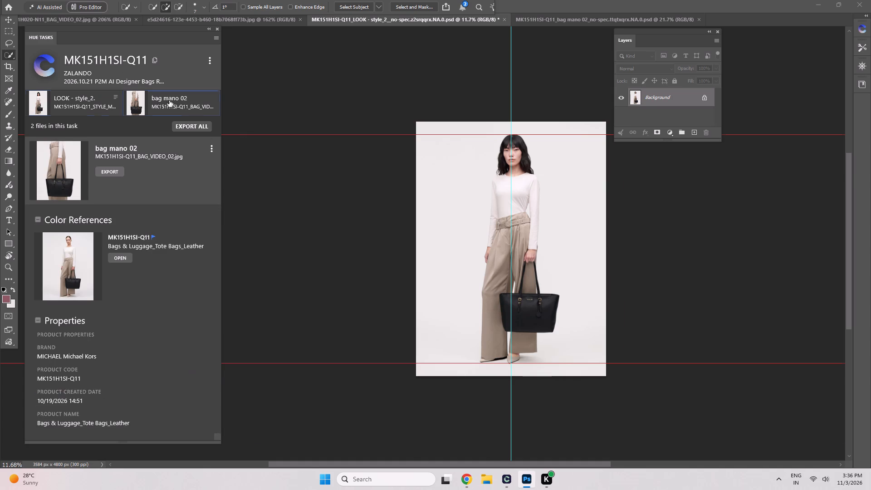
pyautogui.click(113, 97)
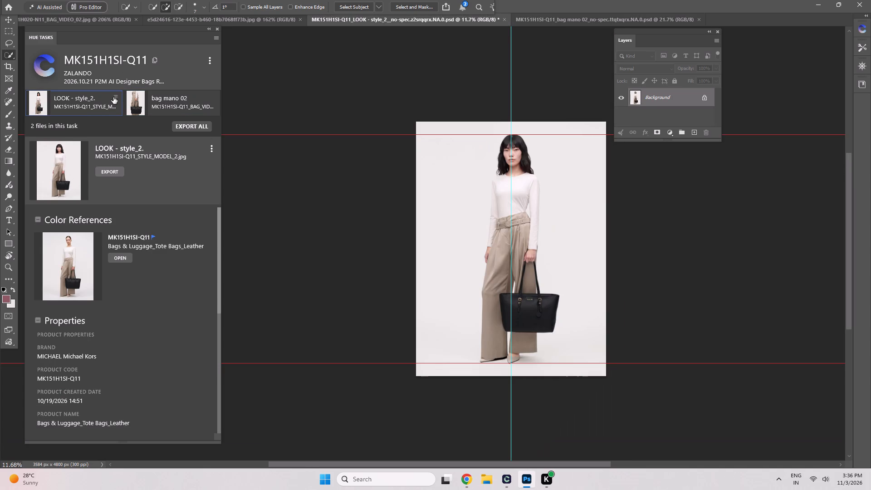
pyautogui.click(166, 100)
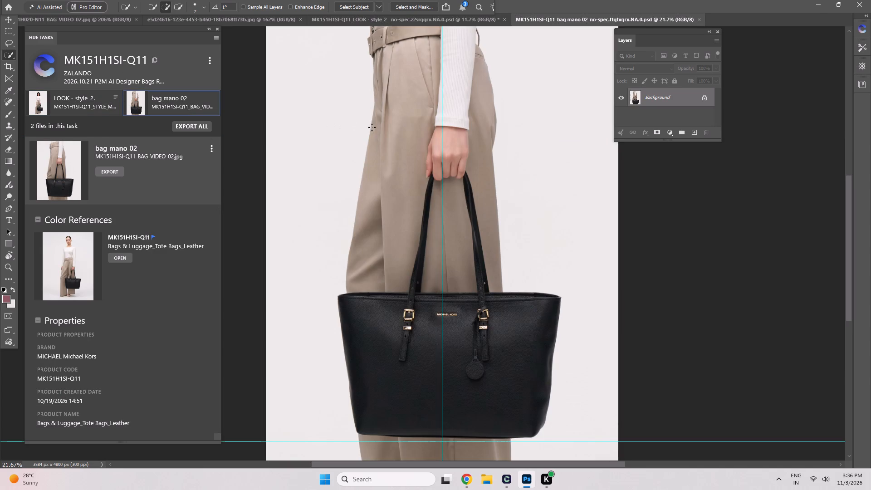
pyautogui.moveTo(442, 141); pyautogui.dragTo(451, 140)
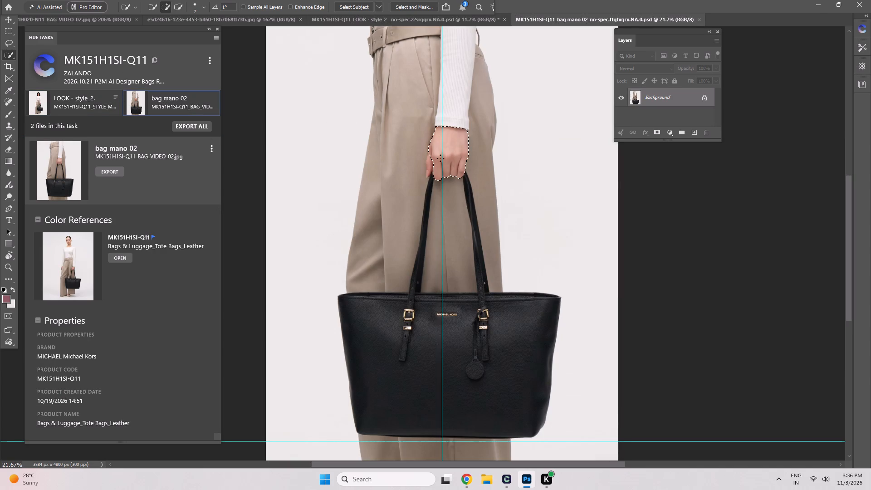
pyautogui.moveTo(429, 160); pyautogui.dragTo(429, 170)
pyautogui.moveTo(427, 172); pyautogui.dragTo(428, 177)
# Brighten the selected hand in Curves by moving the RGB midpoint to input 121, output 133, and clear the selection.
pyautogui.hotkey('ctrl', 'm')
pyautogui.moveTo(432, 81); pyautogui.dragTo(657, 181)
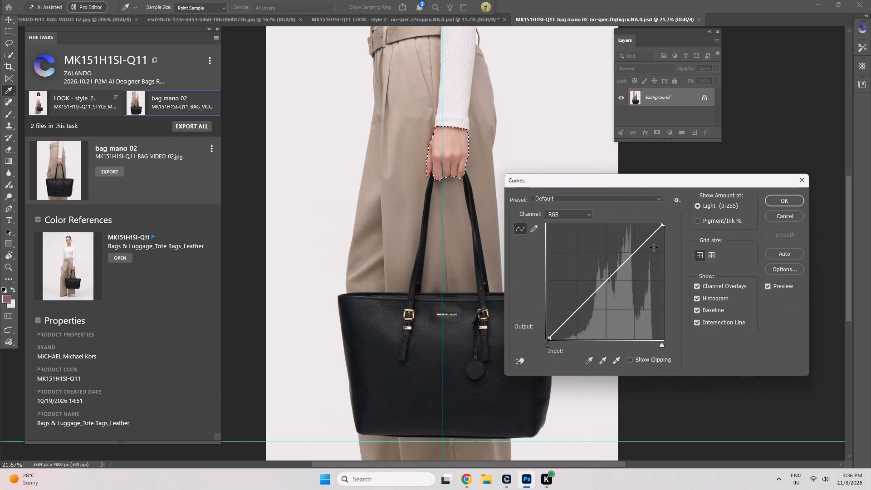
pyautogui.click(607, 280)
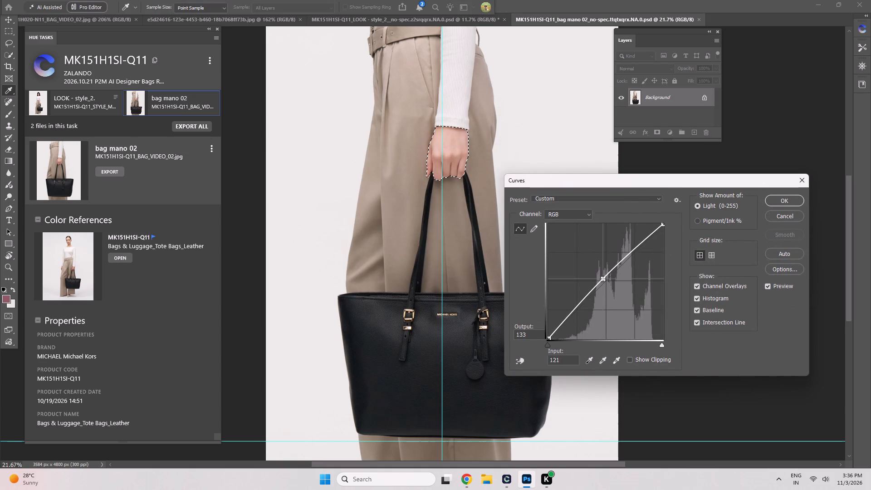
pyautogui.press('Return')
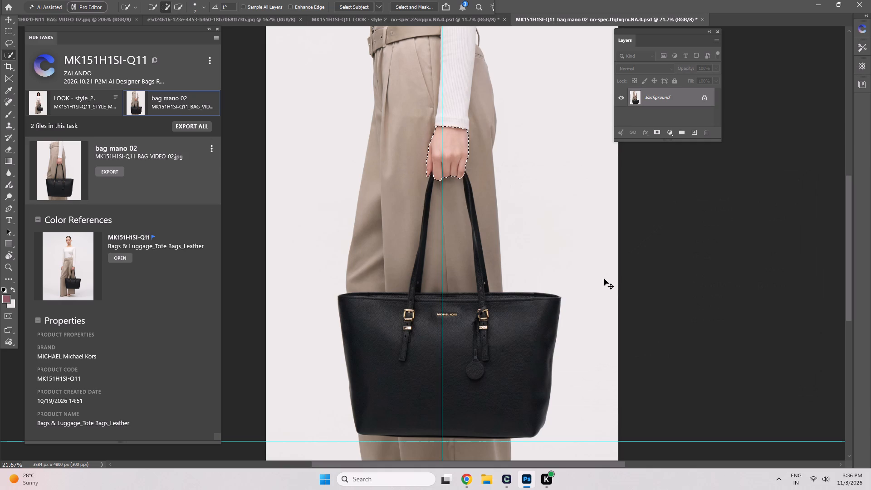
pyautogui.hotkey('ctrl', 'd')
# Return to the LOOK photo and restore the earlier selection of the ankle and foot skin above the shoe.
pyautogui.scroll(-11, 597, 276)
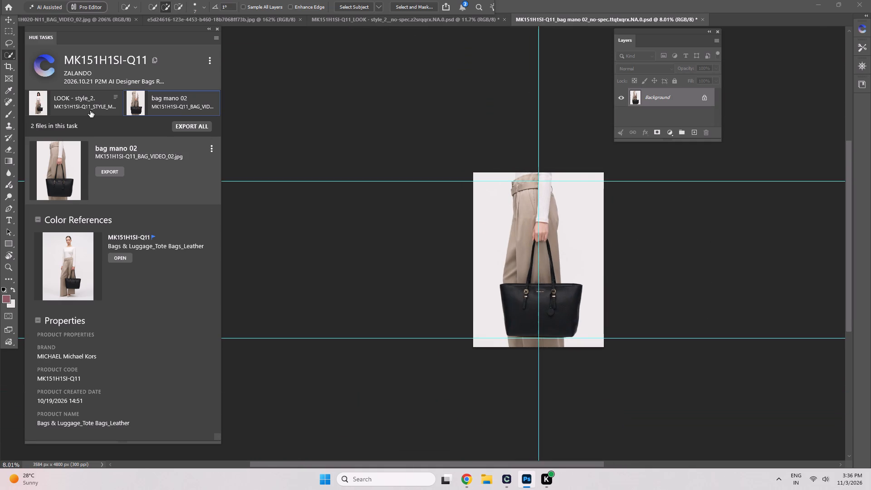
pyautogui.click(90, 111)
pyautogui.press('space')
pyautogui.press('space')
pyautogui.press('space')
pyautogui.press('space')
pyautogui.press('space')
pyautogui.press('space')
pyautogui.press('space')
pyautogui.press('space')
pyautogui.press('space')
pyautogui.press('space')
pyautogui.press('space')
pyautogui.press('space')
pyautogui.press('space')
pyautogui.press('space')
pyautogui.press('space')
pyautogui.press('space')
pyautogui.press('space')
pyautogui.press('space')
pyautogui.press('space')
pyautogui.press('space')
pyautogui.scroll(12, 526, 284)
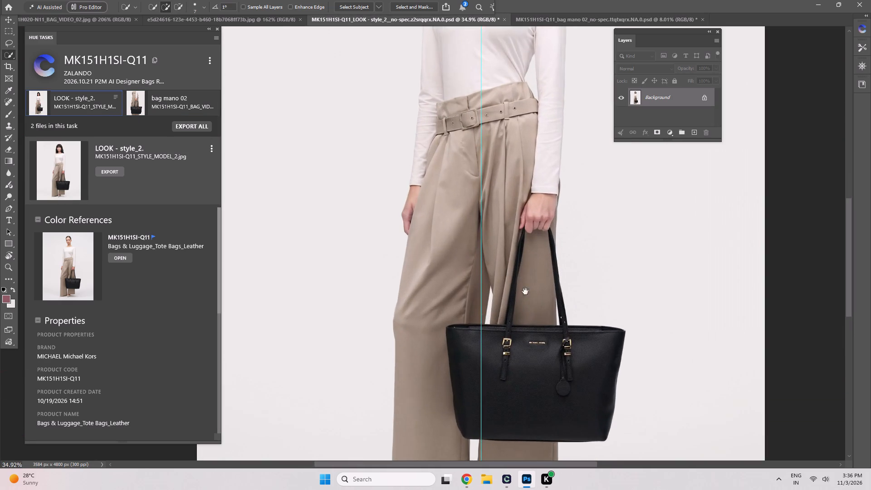
pyautogui.moveTo(522, 305); pyautogui.dragTo(514, 193)
pyautogui.moveTo(529, 276); pyautogui.dragTo(540, 382)
pyautogui.scroll(10, 510, 346)
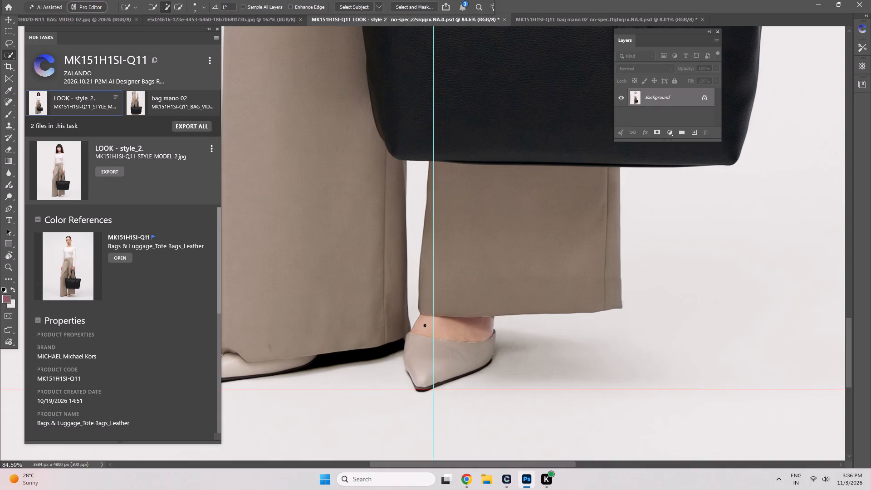
pyautogui.moveTo(426, 325); pyautogui.dragTo(462, 333)
pyautogui.hotkey('ctrl', 'z')
pyautogui.hotkey('ctrl', 'z')
# Apply Color Balance to the selected foot's midtones with Magenta to Green at -6.
pyautogui.hotkey('ctrl', 'b')
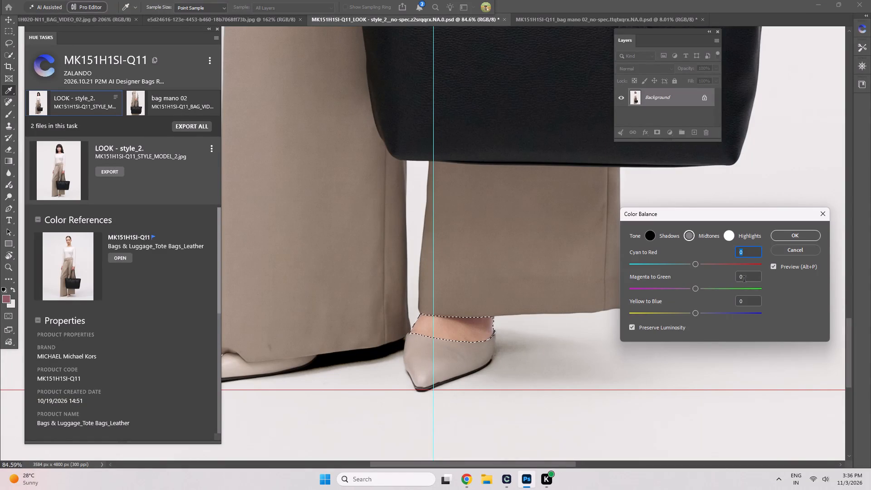
pyautogui.click(748, 279)
pyautogui.press('Down')
pyautogui.press('Down')
pyautogui.press('Down')
pyautogui.press('Down')
pyautogui.press('Down')
pyautogui.press('Down')
pyautogui.press('Down')
pyautogui.press('Down')
pyautogui.press('Down')
pyautogui.press('Down')
pyautogui.press('Down')
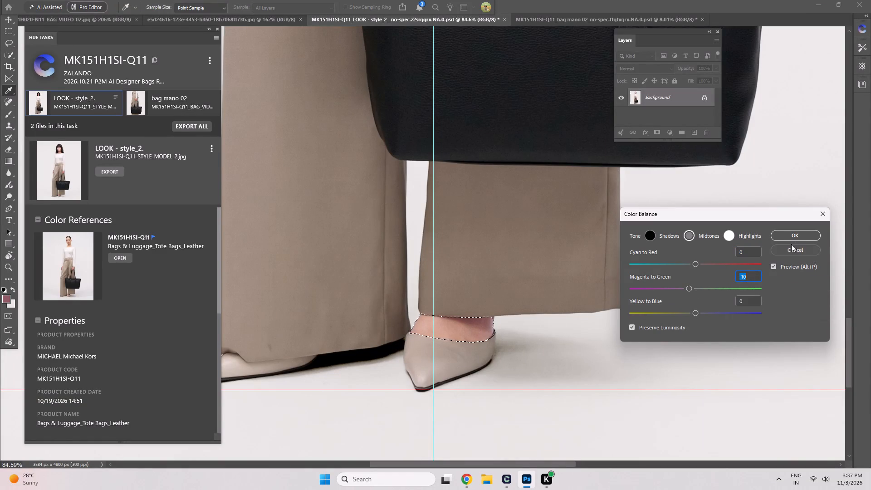
pyautogui.press('Up')
pyautogui.press('Up')
pyautogui.press('Up')
pyautogui.press('Up')
pyautogui.press('Up')
pyautogui.click(786, 238)
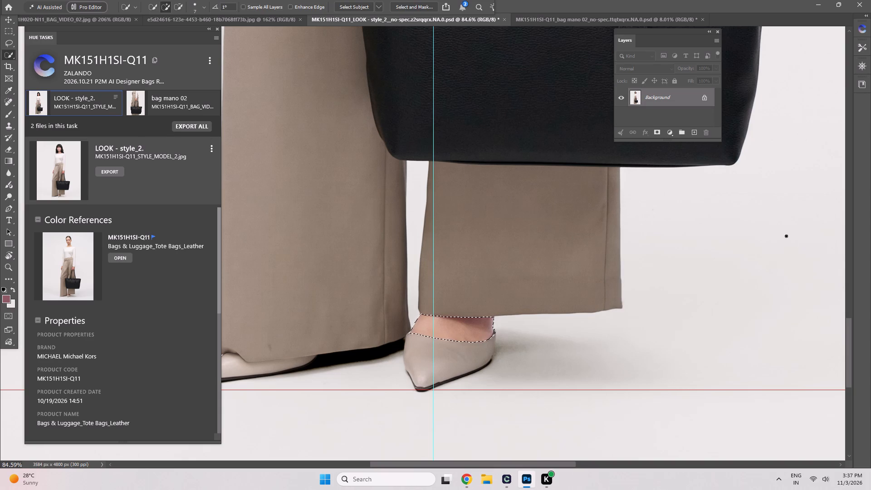
# Clear the foot selection and compare the finished LOOK photo with the bag mano 02 photo.
pyautogui.hotkey('ctrl', 'd')
pyautogui.scroll(-11, 478, 245)
pyautogui.press('space')
pyautogui.press('space')
pyautogui.press('space')
pyautogui.press('space')
pyautogui.press('space')
pyautogui.press('space')
pyautogui.press('space')
pyautogui.press('space')
pyautogui.press('space')
pyautogui.press('space')
pyautogui.press('space')
pyautogui.press('space')
pyautogui.press('space')
pyautogui.press('space')
pyautogui.press('space')
pyautogui.press('space')
pyautogui.press('space')
pyautogui.press('space')
pyautogui.press('space')
pyautogui.press('space')
pyautogui.scroll(1, 470, 215)
pyautogui.scroll(-5, 472, 210)
pyautogui.moveTo(467, 166); pyautogui.dragTo(467, 264)
pyautogui.click(160, 103)
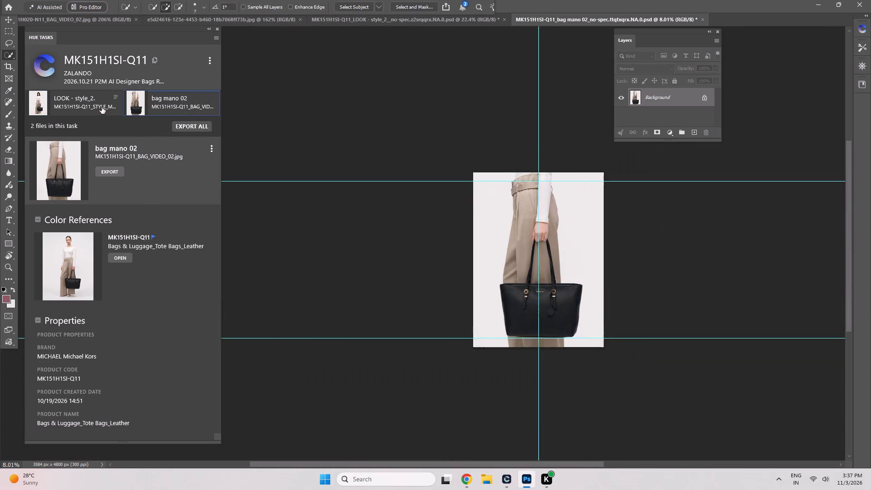
pyautogui.click(102, 105)
# Export all files of the MK151H1SI-Q11 task and upload them.
pyautogui.click(185, 127)
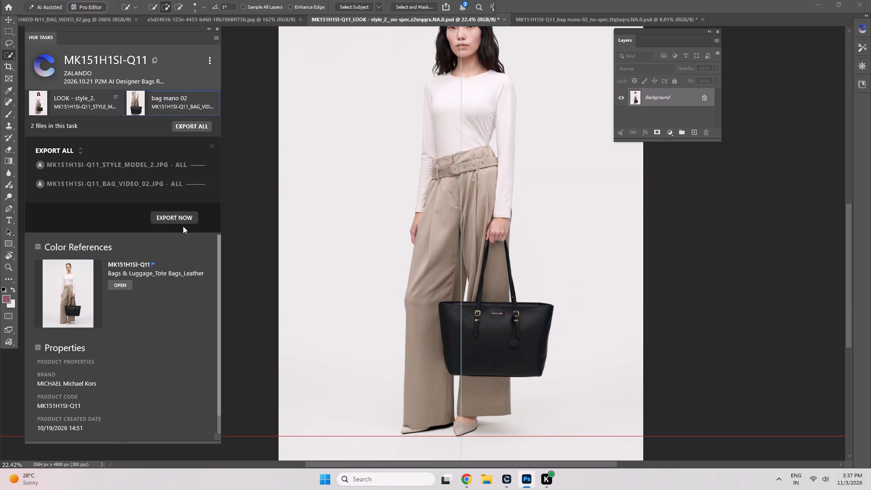
pyautogui.click(183, 226)
pyautogui.click(185, 220)
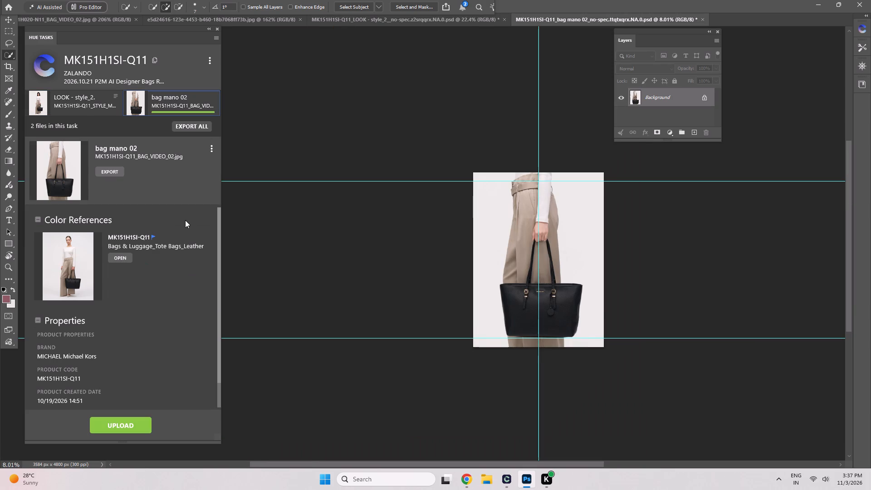
pyautogui.click(137, 428)
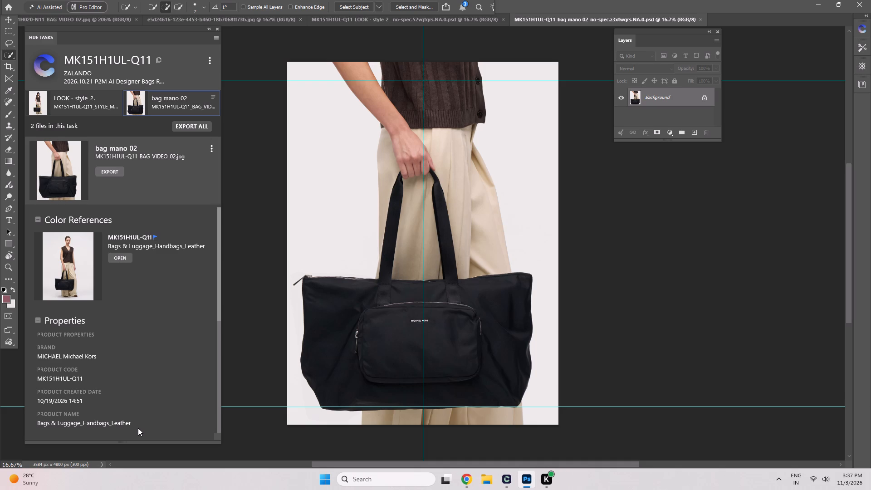
# Review the LOOK and bag mano 02 photos of task MK151H1UL-Q11 and read the internal post instruction.
pyautogui.click(81, 106)
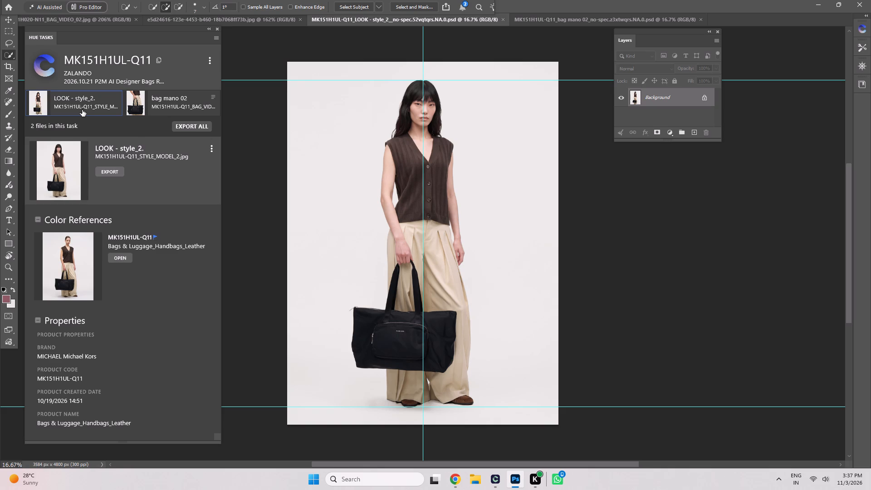
pyautogui.click(183, 100)
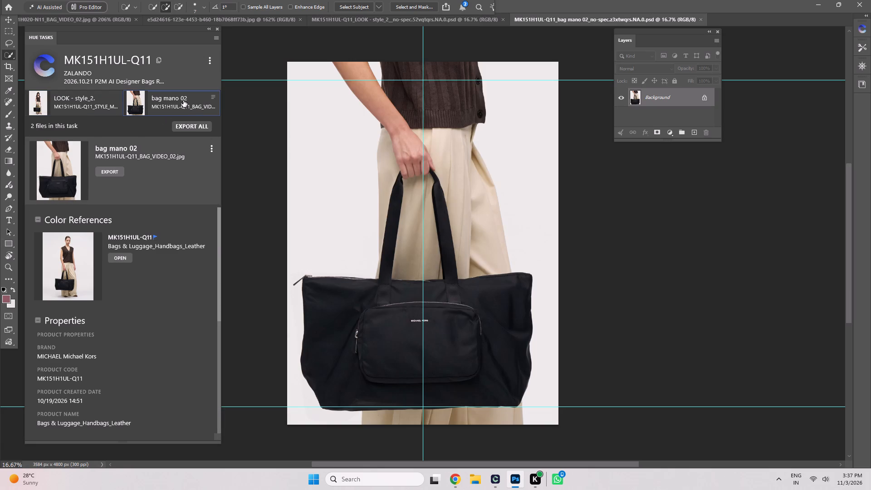
pyautogui.moveTo(220, 238); pyautogui.dragTo(224, 402)
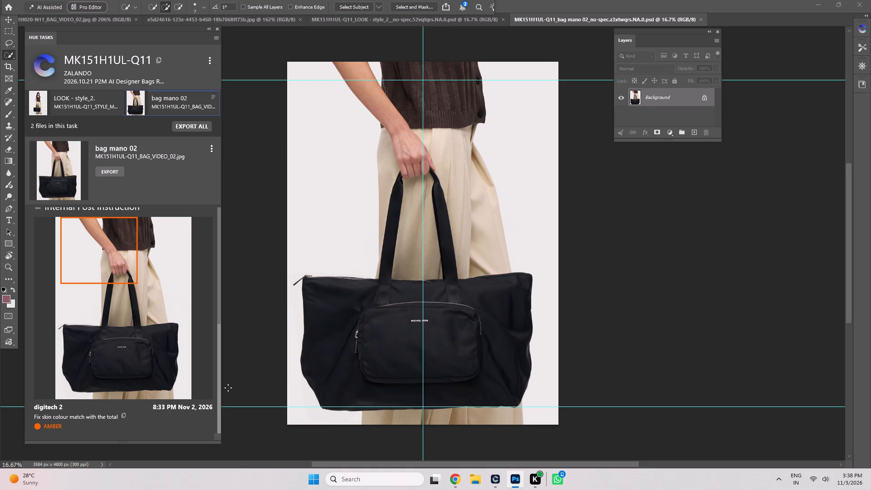
pyautogui.scroll(4, 379, 39)
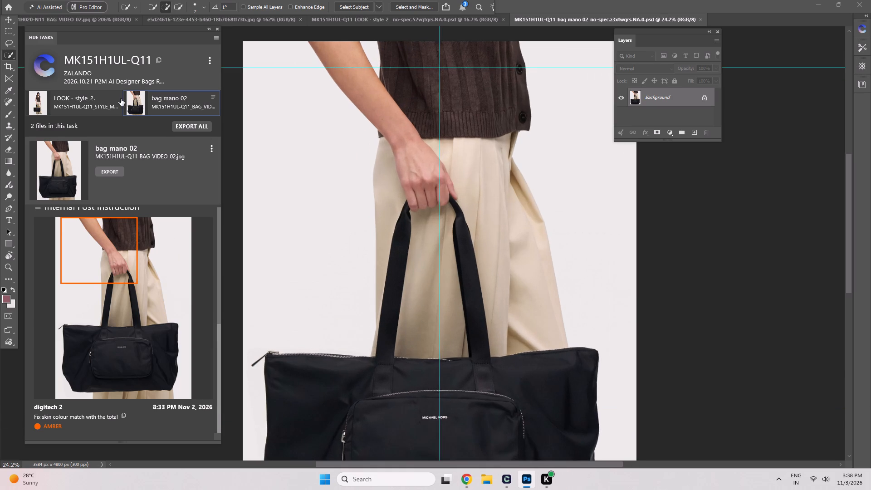
pyautogui.click(94, 101)
pyautogui.scroll(4, 289, 139)
pyautogui.click(195, 108)
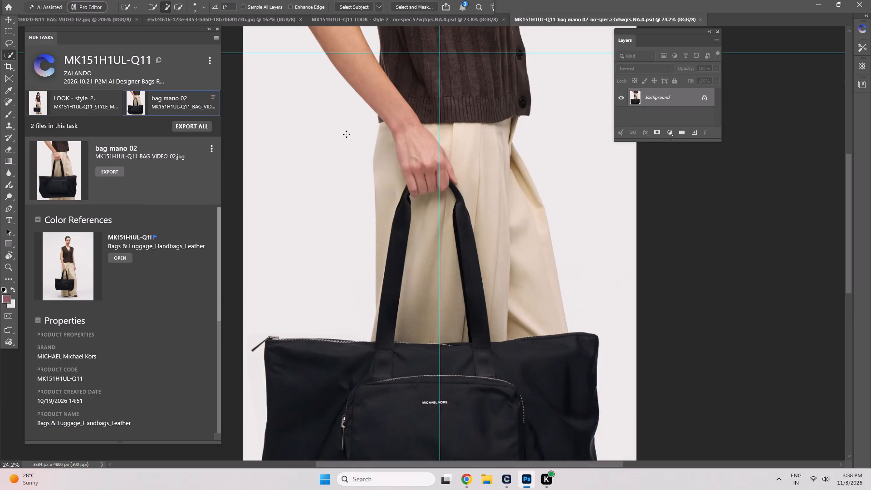
# Select the skin of the forearm and the hand holding the bag in the bag mano 02 photo with Quick Selection.
pyautogui.scroll(4, 357, 110)
pyautogui.press('space')
pyautogui.press('space')
pyautogui.press('space')
pyautogui.press('space')
pyautogui.press('space')
pyautogui.press('space')
pyautogui.press('space')
pyautogui.press('space')
pyautogui.press('space')
pyautogui.press('space')
pyautogui.press('space')
pyautogui.press('space')
pyautogui.press('space')
pyautogui.press('space')
pyautogui.press('space')
pyautogui.press('space')
pyautogui.press('space')
pyautogui.moveTo(350, 89); pyautogui.dragTo(396, 311)
pyautogui.moveTo(386, 225); pyautogui.dragTo(409, 273)
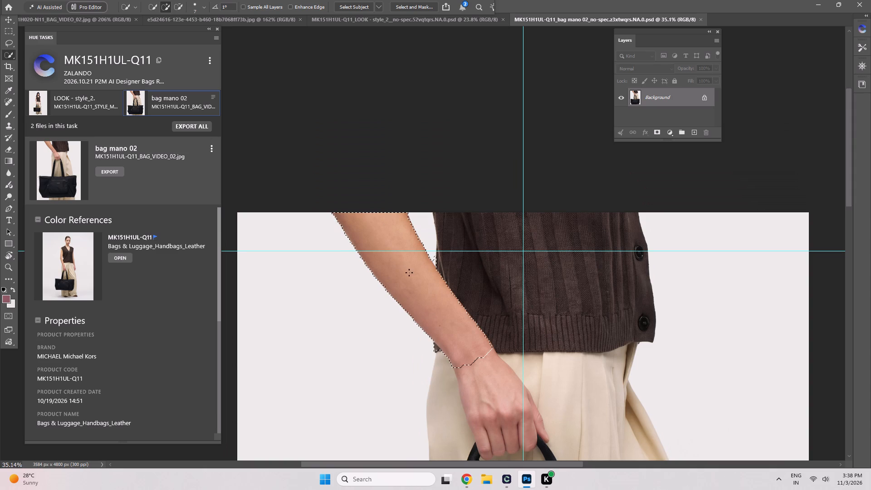
pyautogui.moveTo(409, 273); pyautogui.dragTo(416, 279)
pyautogui.moveTo(495, 381); pyautogui.dragTo(494, 427)
# Subtract the beige trouser area beside the hand from the arm selection.
pyautogui.press('space')
pyautogui.press('space')
pyautogui.press('space')
pyautogui.press('space')
pyautogui.press('space')
pyautogui.press('space')
pyautogui.press('space')
pyautogui.press('space')
pyautogui.press('space')
pyautogui.press('space')
pyautogui.press('space')
pyautogui.press('space')
pyautogui.press('space')
pyautogui.press('space')
pyautogui.press('space')
pyautogui.press('space')
pyautogui.press('space')
pyautogui.press('space')
pyautogui.scroll(-4, 493, 380)
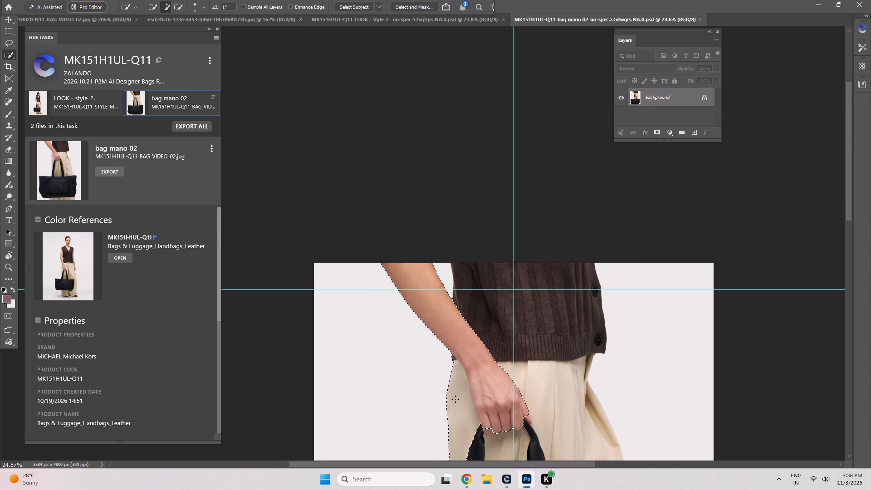
pyautogui.keyDown('alt'); pyautogui.moveTo(456, 391); pyautogui.dragTo(469, 425); pyautogui.keyUp('alt')
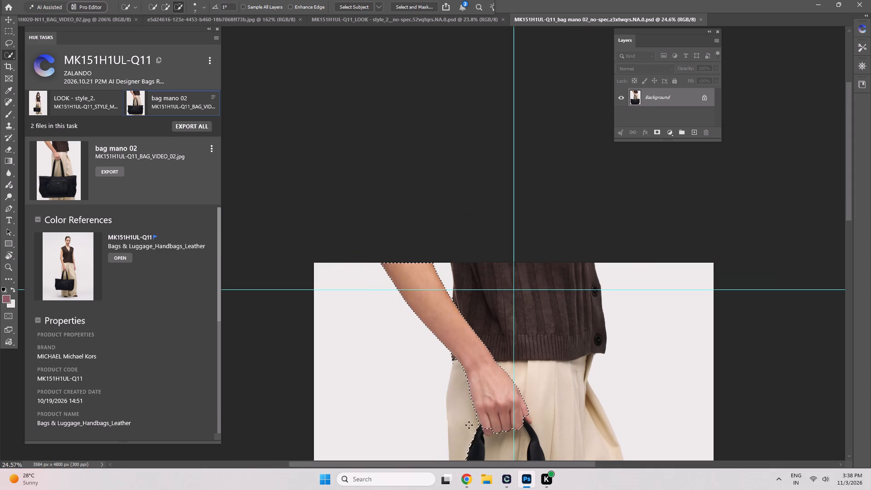
pyautogui.keyDown('alt'); pyautogui.moveTo(469, 425); pyautogui.dragTo(473, 434); pyautogui.keyUp('alt')
# Subtract the hand from the selection, leaving only the forearm down to the wrist selected.
pyautogui.keyDown('alt'); pyautogui.moveTo(501, 420); pyautogui.dragTo(497, 401); pyautogui.keyUp('alt')
pyautogui.keyDown('alt'); pyautogui.moveTo(497, 401); pyautogui.dragTo(492, 368); pyautogui.keyUp('alt')
pyautogui.keyDown('alt'); pyautogui.click(492, 368); pyautogui.keyUp('alt')
pyautogui.keyDown('alt'); pyautogui.moveTo(503, 382); pyautogui.dragTo(524, 425); pyautogui.keyUp('alt')
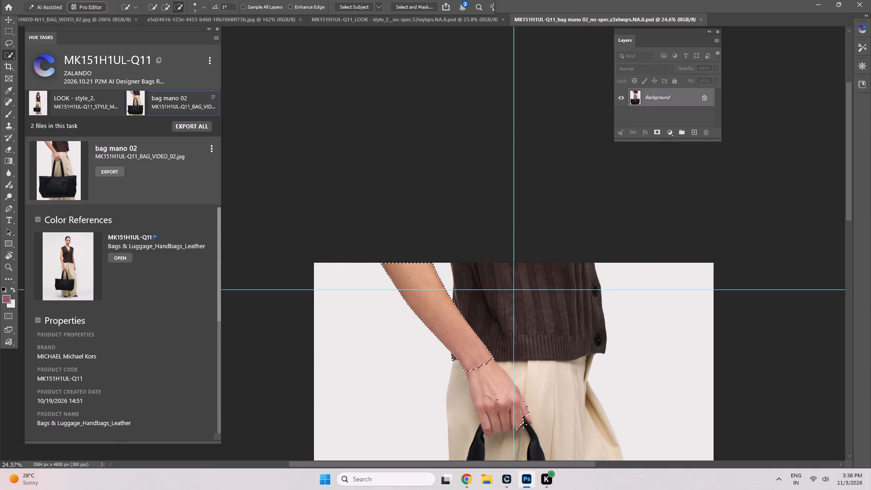
pyautogui.keyDown('alt'); pyautogui.moveTo(524, 425); pyautogui.dragTo(517, 413); pyautogui.keyUp('alt')
pyautogui.keyDown('alt'); pyautogui.moveTo(515, 406); pyautogui.dragTo(503, 402); pyautogui.keyUp('alt')
pyautogui.keyDown('alt'); pyautogui.moveTo(502, 398); pyautogui.dragTo(496, 406); pyautogui.keyUp('alt')
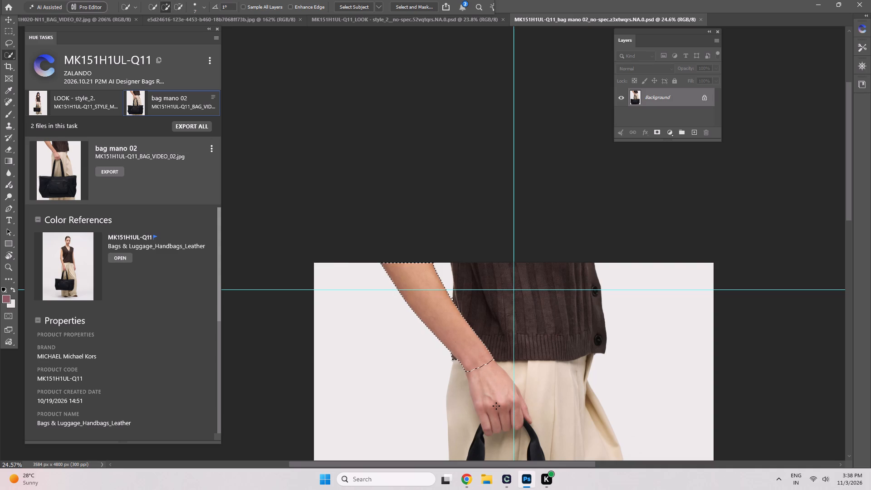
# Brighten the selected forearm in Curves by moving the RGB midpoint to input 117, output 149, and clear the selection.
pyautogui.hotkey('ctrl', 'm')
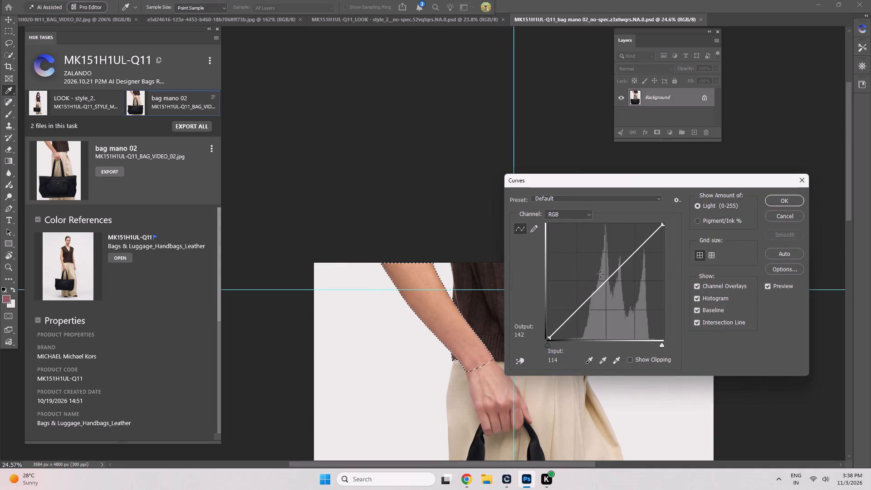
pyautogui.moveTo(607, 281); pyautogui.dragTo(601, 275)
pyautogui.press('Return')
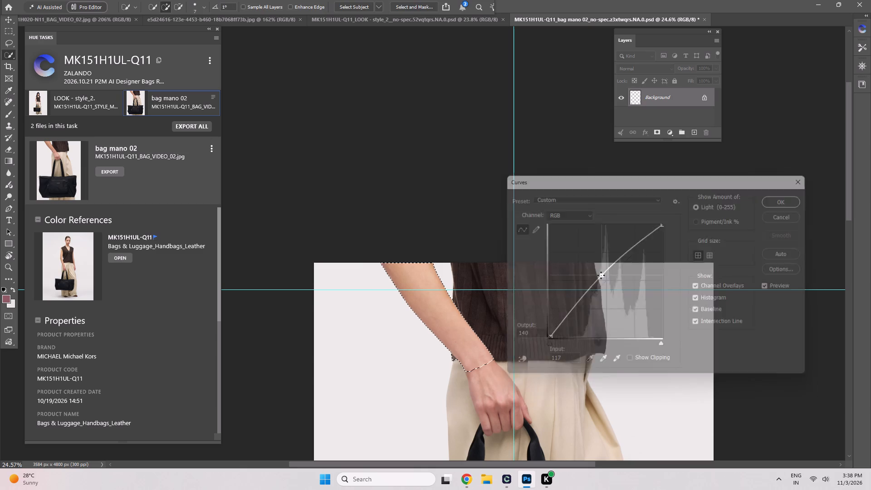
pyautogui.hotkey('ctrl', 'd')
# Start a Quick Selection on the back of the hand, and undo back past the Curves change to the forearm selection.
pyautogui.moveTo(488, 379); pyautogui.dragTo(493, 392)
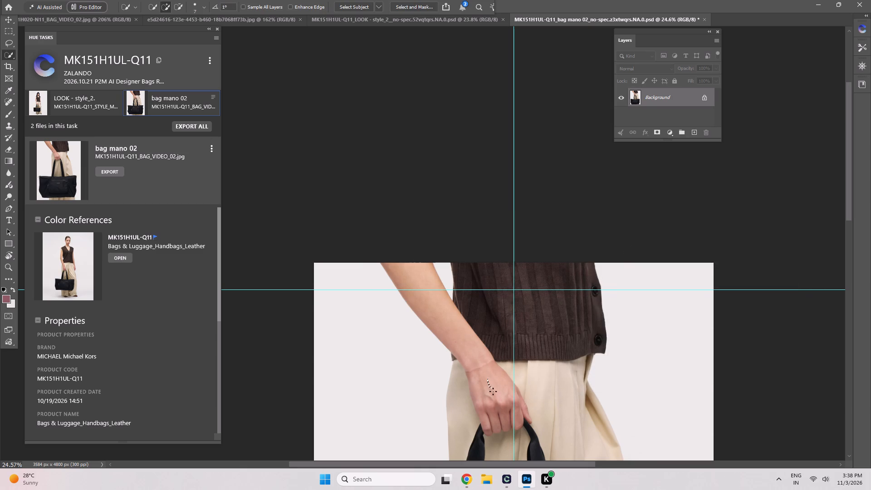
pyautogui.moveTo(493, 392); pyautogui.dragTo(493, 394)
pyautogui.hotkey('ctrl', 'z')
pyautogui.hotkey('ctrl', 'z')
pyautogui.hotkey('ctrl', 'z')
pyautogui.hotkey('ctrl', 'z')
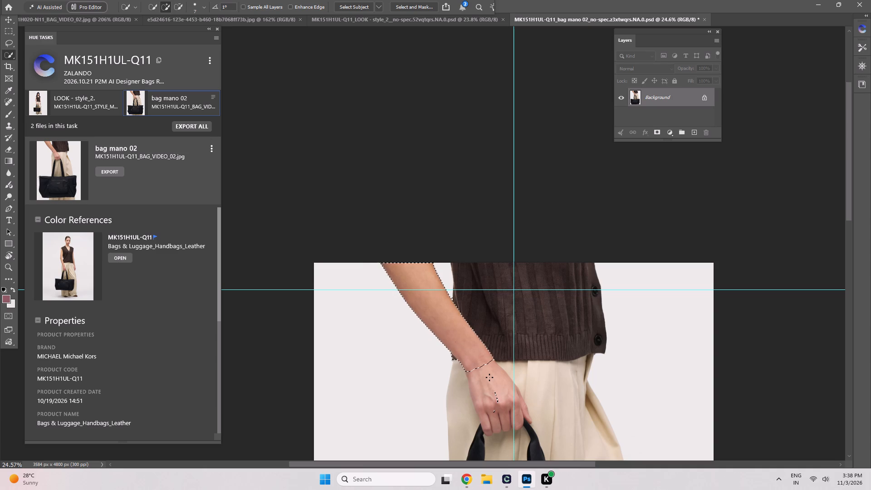
# Set the Quick Selection brush angle to 2°.
pyautogui.hotkey('ctrl', 'shift', 'Return')
pyautogui.hotkey('ctrl', 'shift', 'Left')
pyautogui.press('Return')
pyautogui.press('Up')
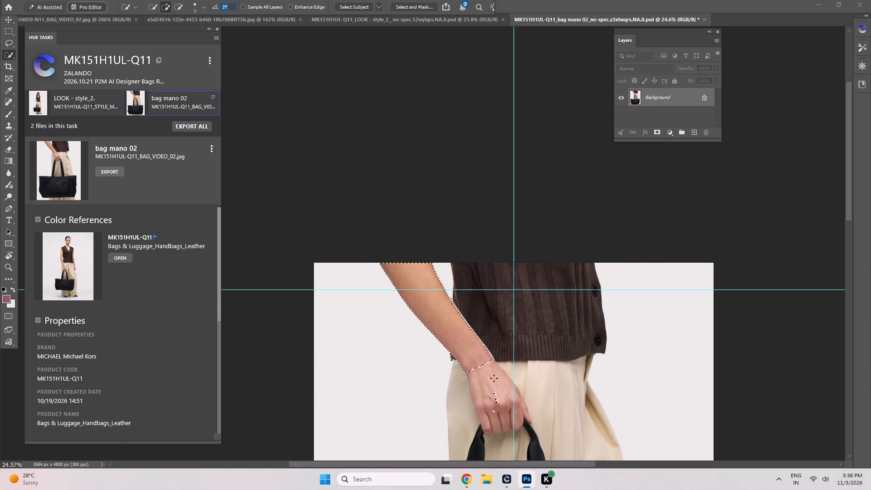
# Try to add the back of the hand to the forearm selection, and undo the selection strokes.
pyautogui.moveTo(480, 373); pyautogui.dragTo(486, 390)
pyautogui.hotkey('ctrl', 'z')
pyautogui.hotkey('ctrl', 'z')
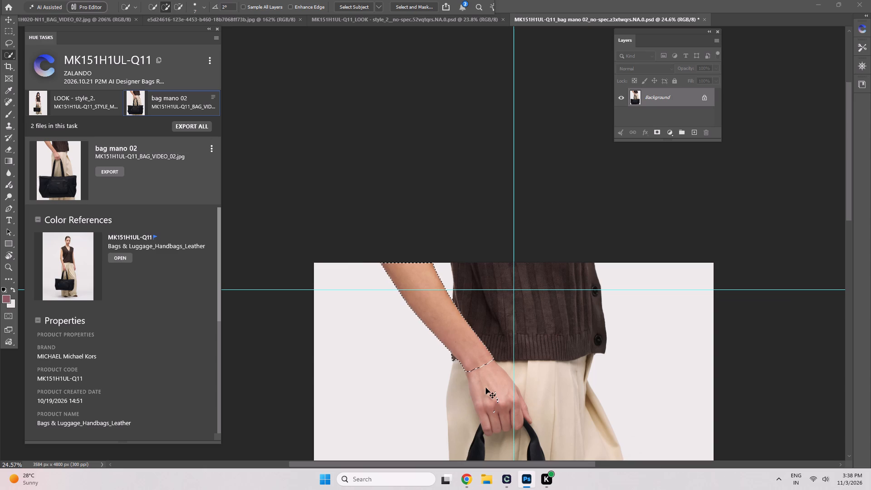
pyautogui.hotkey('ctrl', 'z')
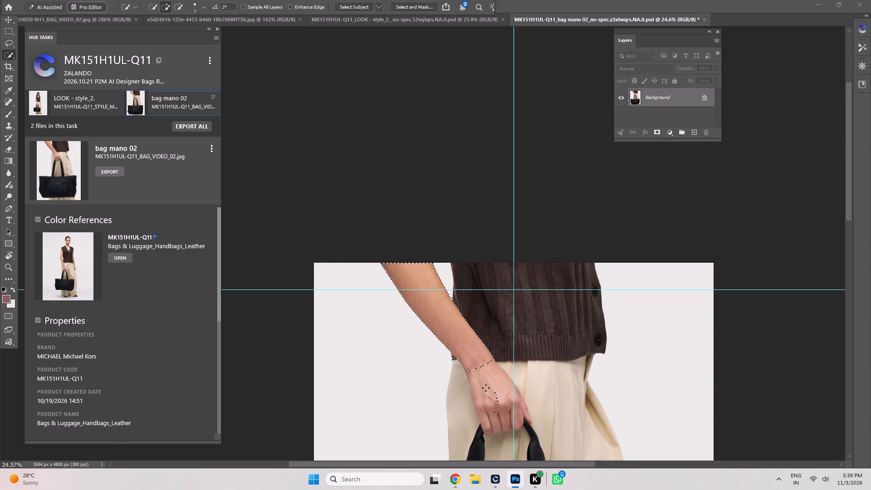
# Extend the forearm selection past the wrist onto the back of the hand.
pyautogui.moveTo(487, 363); pyautogui.dragTo(487, 367)
pyautogui.moveTo(487, 367); pyautogui.dragTo(484, 372)
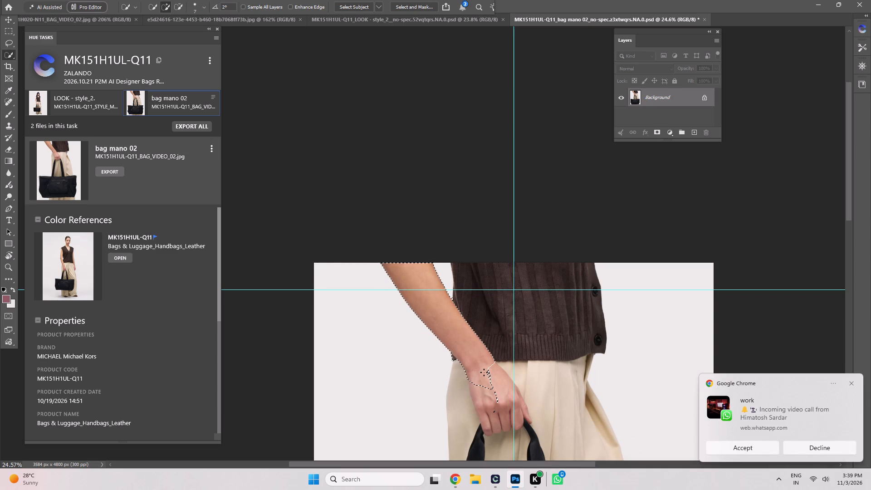
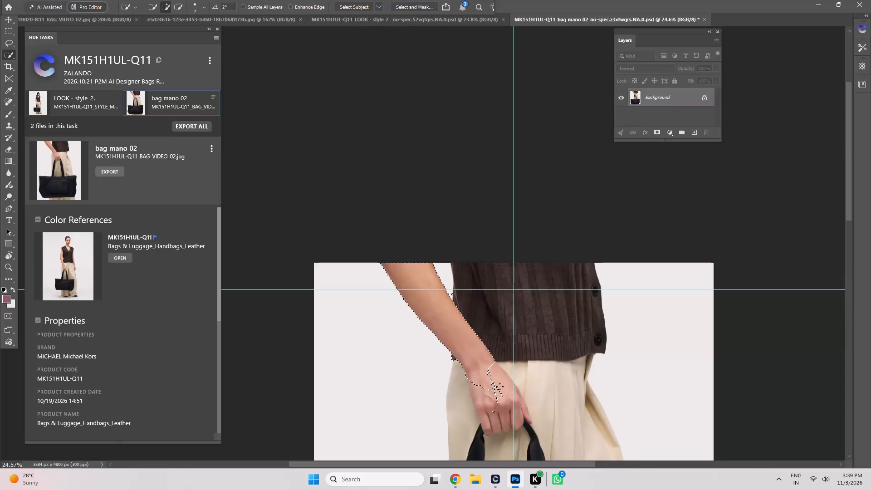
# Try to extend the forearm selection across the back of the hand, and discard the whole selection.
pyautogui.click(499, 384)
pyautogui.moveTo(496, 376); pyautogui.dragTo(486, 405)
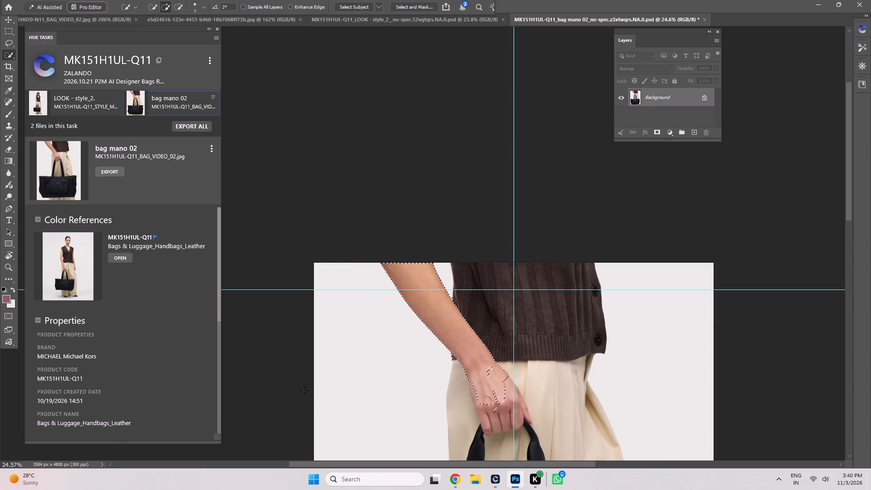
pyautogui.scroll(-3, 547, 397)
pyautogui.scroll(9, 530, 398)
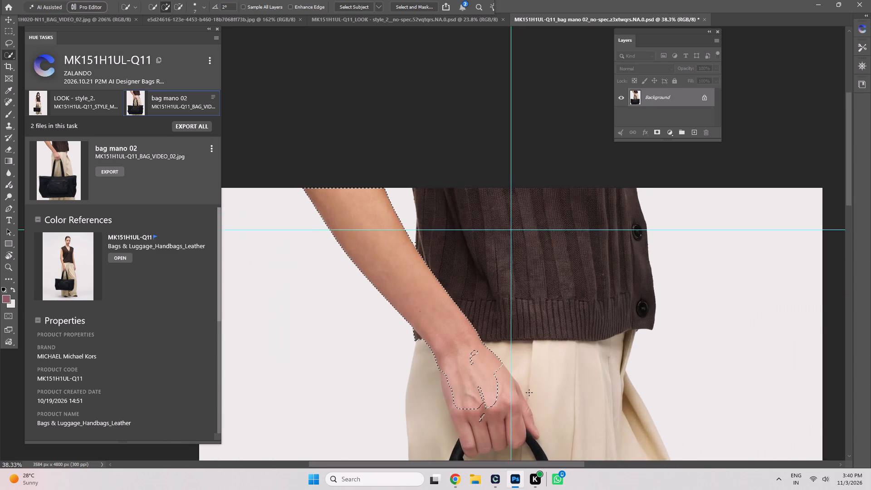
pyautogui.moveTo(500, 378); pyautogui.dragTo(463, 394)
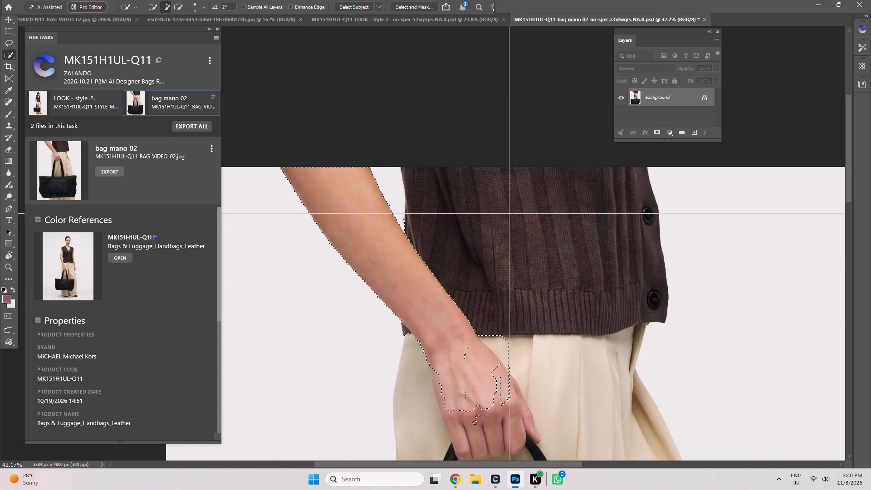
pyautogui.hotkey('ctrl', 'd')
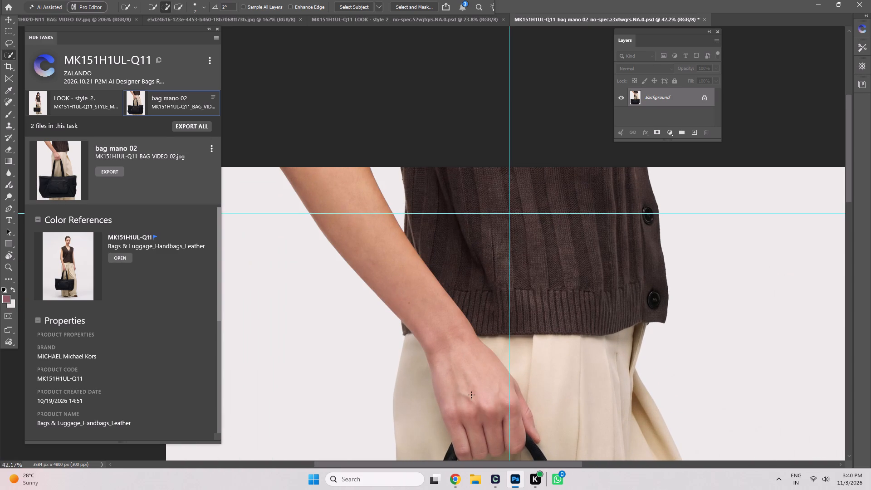
# Make a Quick Selection of the fingers, thumb, hand and forearm, up to the top edge of the photo.
pyautogui.moveTo(468, 414); pyautogui.dragTo(513, 422)
pyautogui.click(513, 422)
pyautogui.moveTo(482, 401); pyautogui.dragTo(433, 313)
pyautogui.moveTo(467, 453); pyautogui.dragTo(470, 451)
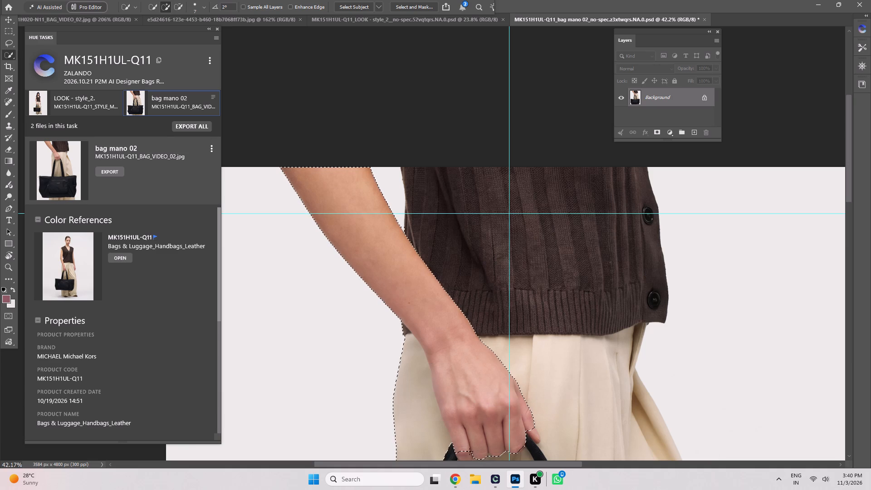
pyautogui.moveTo(470, 451); pyautogui.dragTo(465, 461)
pyautogui.press('space')
pyautogui.press('space')
pyautogui.press('space')
pyautogui.press('space')
pyautogui.press('space')
pyautogui.press('space')
pyautogui.press('space')
pyautogui.press('space')
pyautogui.press('space')
pyautogui.press('space')
pyautogui.press('space')
pyautogui.press('space')
pyautogui.press('space')
pyautogui.press('space')
pyautogui.press('space')
pyautogui.press('space')
pyautogui.press('space')
pyautogui.press('space')
pyautogui.press('space')
pyautogui.press('space')
pyautogui.scroll(-5, 465, 455)
pyautogui.moveTo(465, 436); pyautogui.dragTo(475, 362)
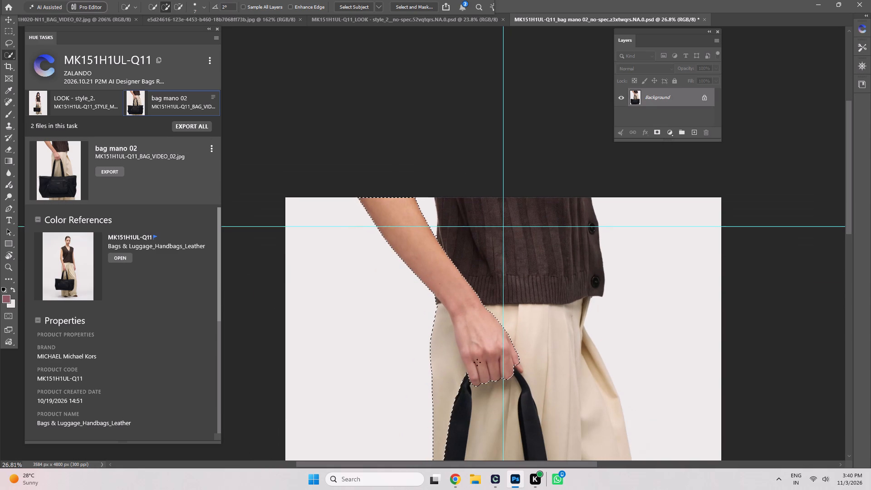
pyautogui.click(519, 366)
pyautogui.doubleClick(518, 365)
# Subtract the trouser area and the spill at the vest hem from the arm and hand selection.
pyautogui.keyDown('alt'); pyautogui.moveTo(456, 353); pyautogui.dragTo(444, 315); pyautogui.keyUp('alt')
pyautogui.keyDown('alt'); pyautogui.moveTo(431, 302); pyautogui.dragTo(439, 304); pyautogui.keyUp('alt')
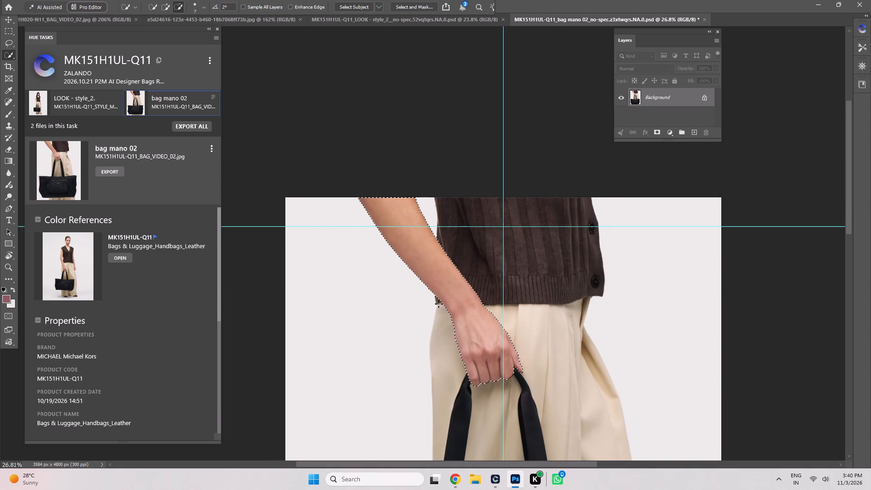
pyautogui.keyDown('alt'); pyautogui.moveTo(439, 304); pyautogui.dragTo(438, 304); pyautogui.keyUp('alt')
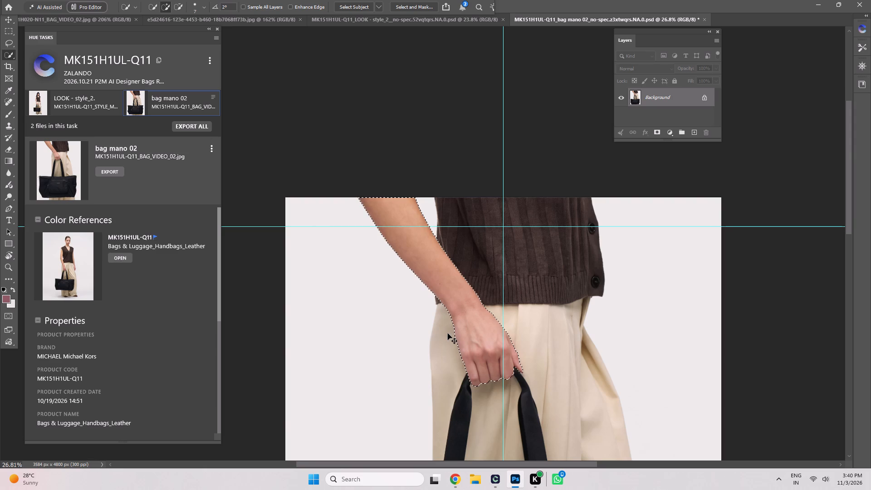
# Lighten the arm and hand with an RGB Curves point at input 114, output 136, deselect, and compare with LOOK - style_2.
pyautogui.hotkey('ctrl', 'm')
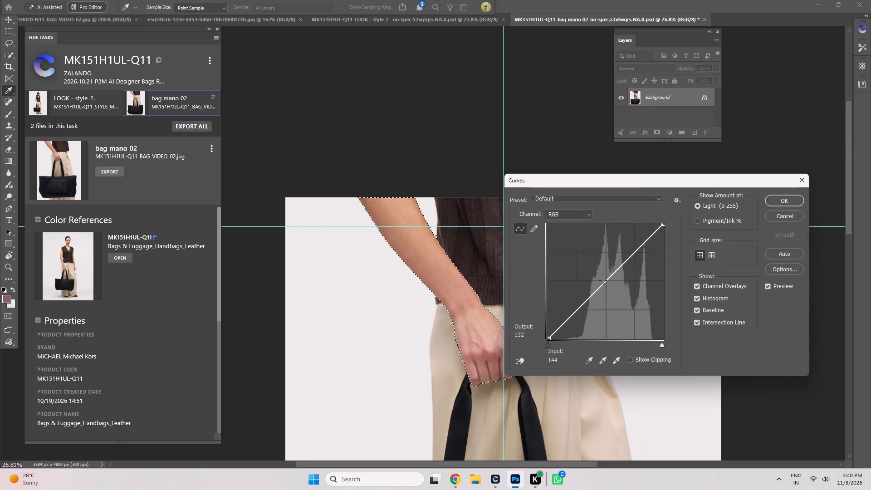
pyautogui.click(603, 280)
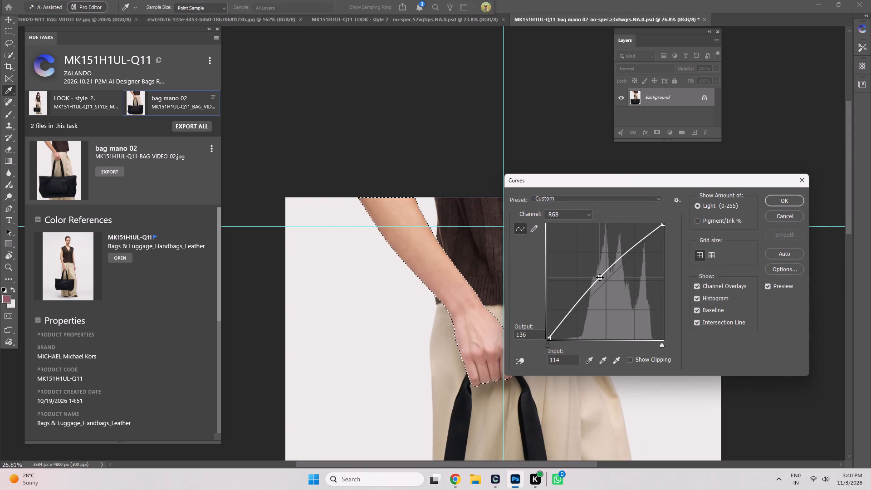
pyautogui.press('Return')
pyautogui.hotkey('ctrl', 'd')
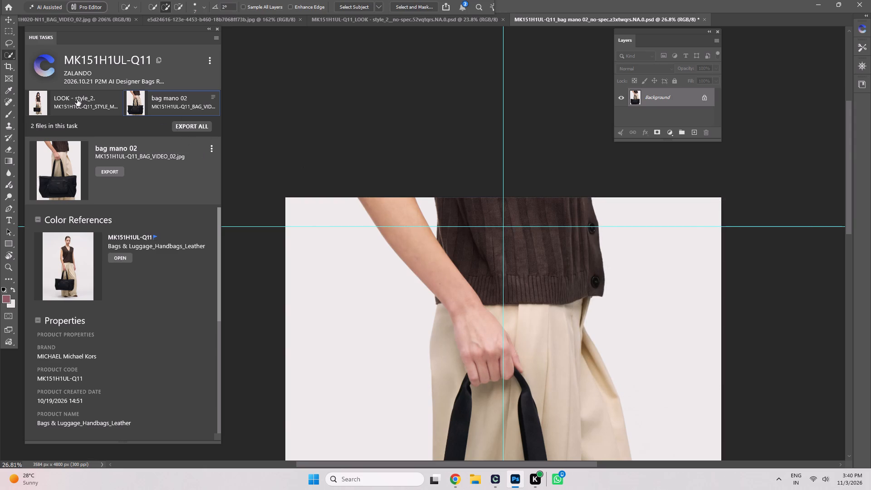
pyautogui.click(77, 99)
pyautogui.click(159, 103)
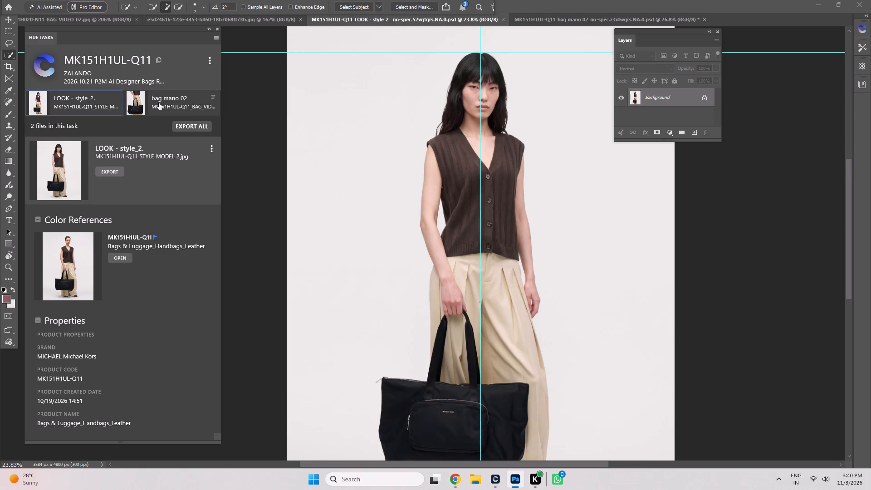
# Restore the arm and hand selection, set its midtone Yellow to Blue balance to +7, and deselect.
pyautogui.hotkey('ctrl', 'z')
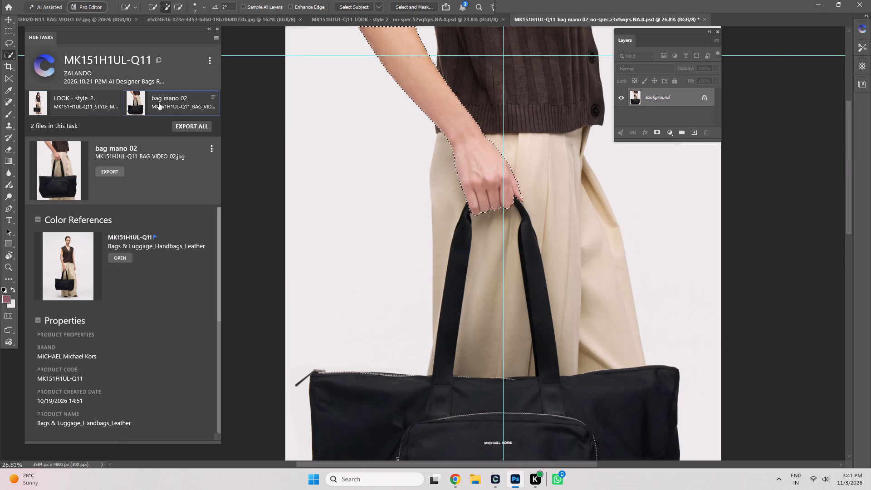
pyautogui.hotkey('ctrl', 'b')
pyautogui.click(741, 303)
pyautogui.press('1')
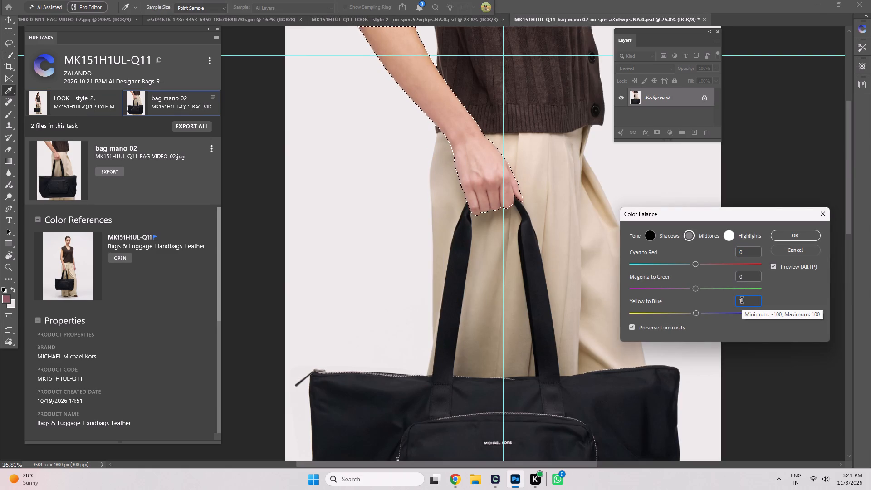
pyautogui.press('Up')
pyautogui.press('Up')
pyautogui.press('Up')
pyautogui.press('Up')
pyautogui.press('Up')
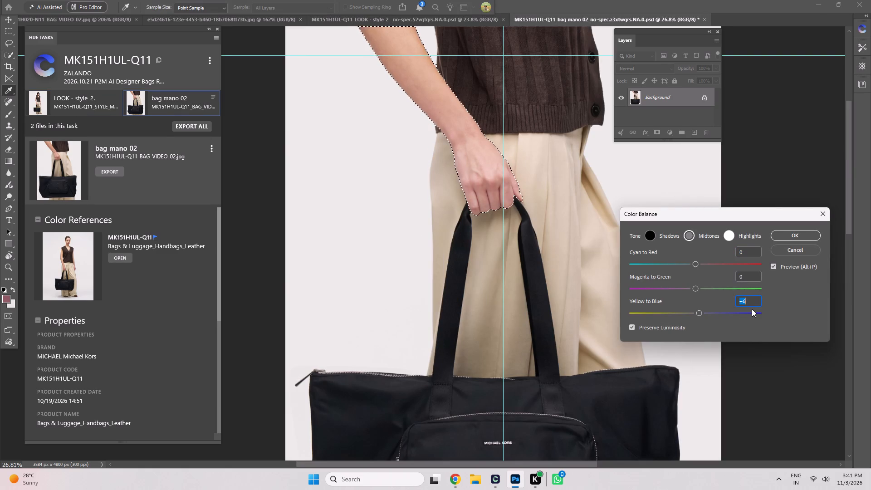
pyautogui.press('Up')
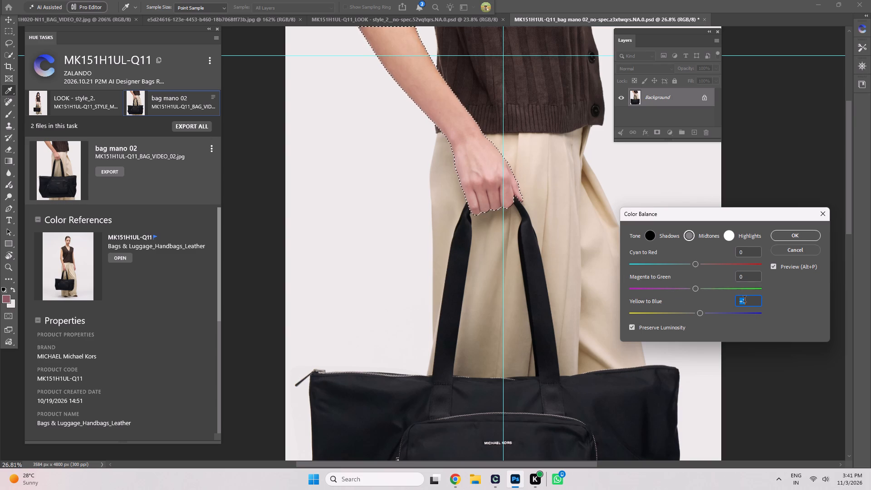
pyautogui.press('Return')
pyautogui.scroll(-5, 457, 299)
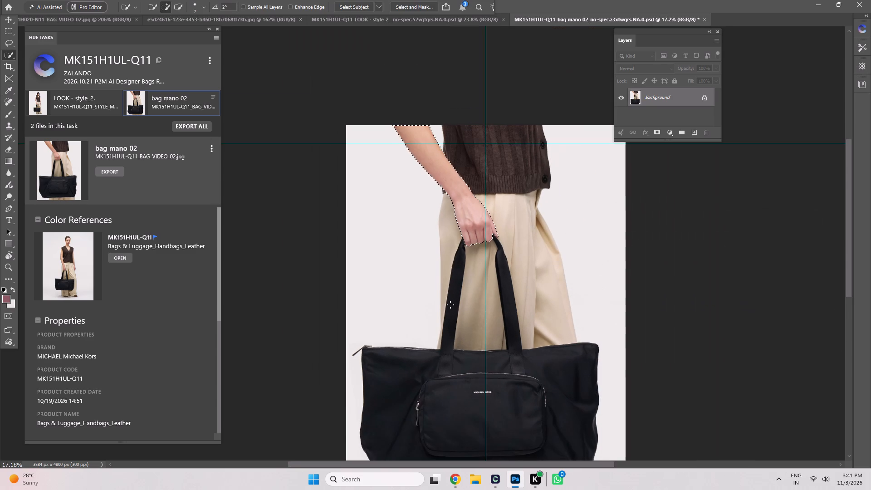
pyautogui.hotkey('ctrl', 'd')
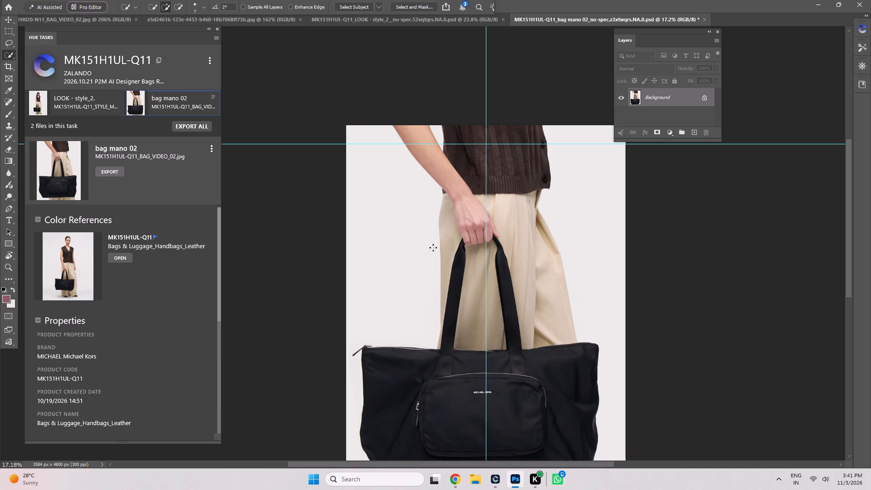
# Restore the arm and hand selection and set its midtone Cyan to Red balance to -9.
pyautogui.scroll(6, 549, 255)
pyautogui.press('space')
pyautogui.press('space')
pyautogui.press('space')
pyautogui.press('space')
pyautogui.press('space')
pyautogui.press('space')
pyautogui.press('space')
pyautogui.press('space')
pyautogui.press('space')
pyautogui.press('space')
pyautogui.press('space')
pyautogui.press('space')
pyautogui.press('space')
pyautogui.press('space')
pyautogui.press('space')
pyautogui.press('space')
pyautogui.press('space')
pyautogui.press('space')
pyautogui.press('space')
pyautogui.press('space')
pyautogui.moveTo(398, 175); pyautogui.dragTo(451, 313)
pyautogui.hotkey('ctrl', 'z')
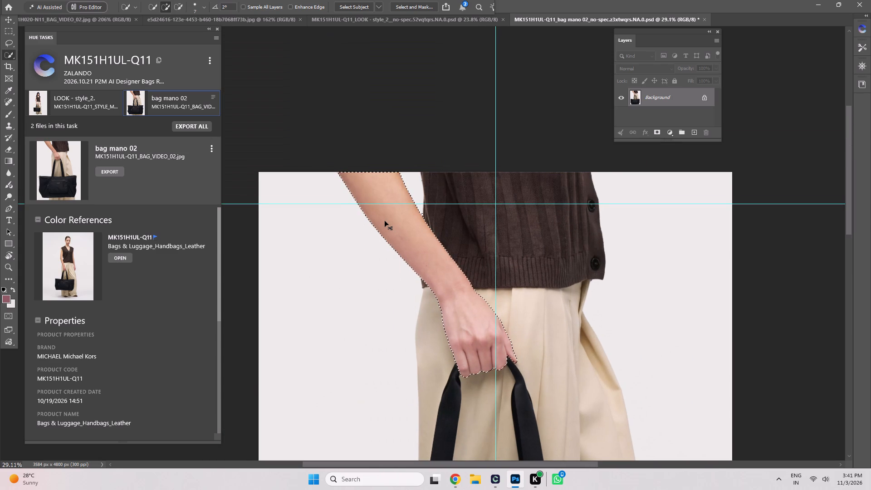
pyautogui.hotkey('ctrl', 'b')
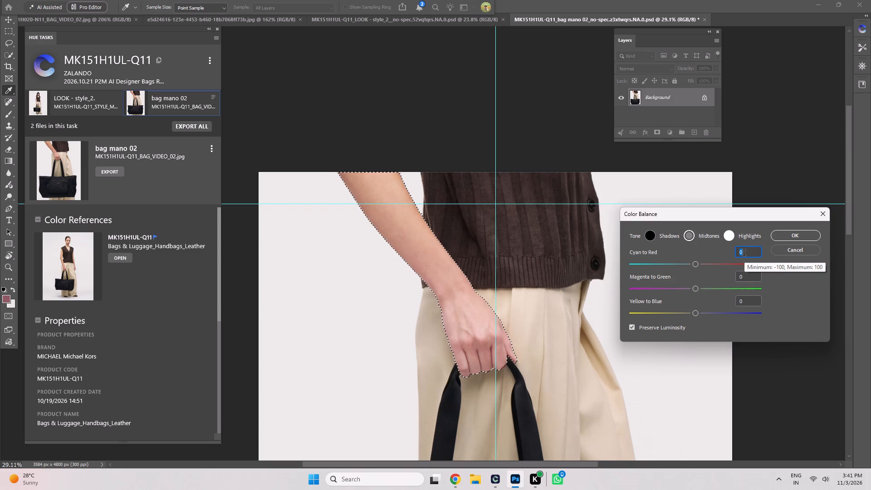
pyautogui.press('Down')
pyautogui.press('Down')
pyautogui.press('Down')
pyautogui.press('Down')
pyautogui.press('Down')
pyautogui.press('Down')
pyautogui.press('Down')
pyautogui.press('Down')
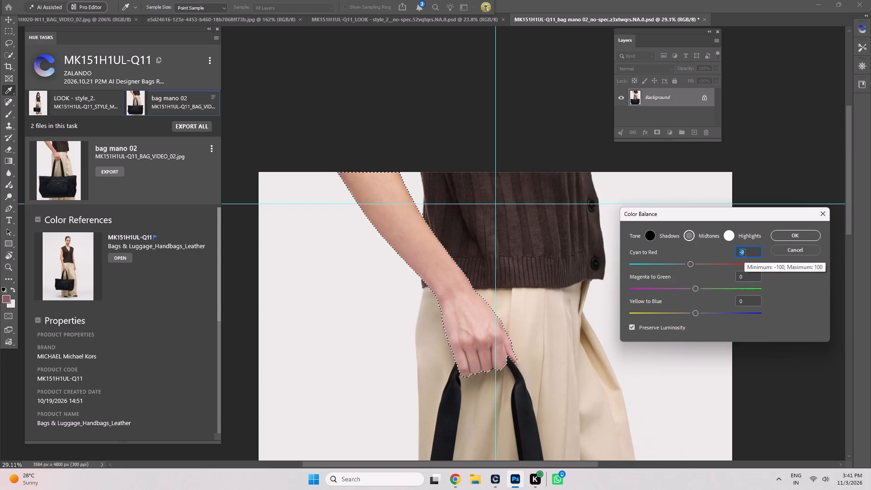
pyautogui.press('Down')
pyautogui.press('Return')
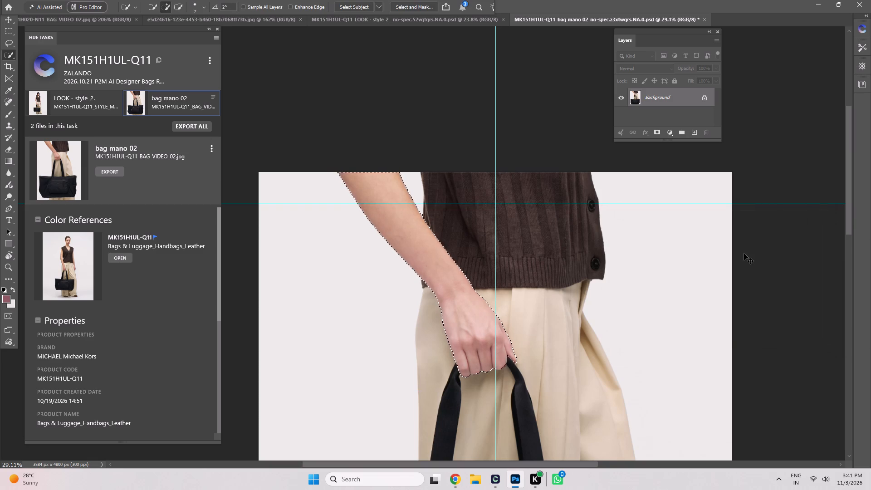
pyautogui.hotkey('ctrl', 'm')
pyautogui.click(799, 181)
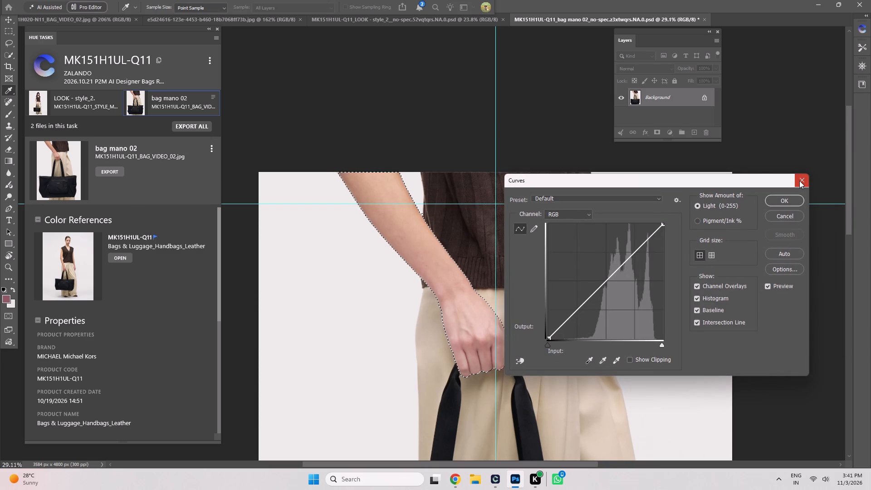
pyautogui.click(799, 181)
# Replace the selection with a Quick Selection of only the wrist and hand, subtracting the trousers, bag strap and upper forearm.
pyautogui.hotkey('ctrl', 'd')
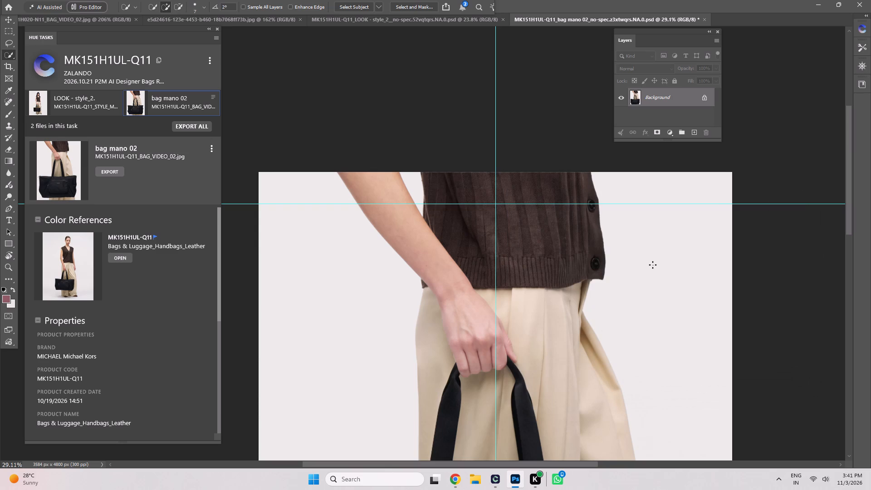
pyautogui.moveTo(425, 255); pyautogui.dragTo(467, 328)
pyautogui.moveTo(467, 328); pyautogui.dragTo(473, 339)
pyautogui.keyDown('alt'); pyautogui.moveTo(390, 269); pyautogui.dragTo(505, 243); pyautogui.keyUp('alt')
pyautogui.keyDown('alt'); pyautogui.moveTo(428, 310); pyautogui.dragTo(424, 325); pyautogui.keyUp('alt')
pyautogui.keyDown('alt'); pyautogui.moveTo(420, 311); pyautogui.dragTo(421, 338); pyautogui.keyUp('alt')
pyautogui.keyDown('alt'); pyautogui.moveTo(419, 330); pyautogui.dragTo(427, 343); pyautogui.keyUp('alt')
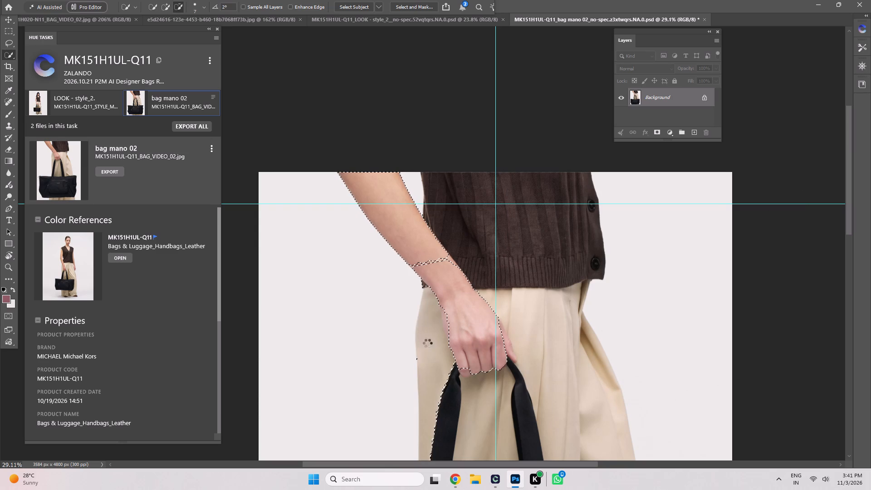
pyautogui.keyDown('alt'); pyautogui.moveTo(427, 343); pyautogui.dragTo(425, 331); pyautogui.keyUp('alt')
pyautogui.keyDown('alt'); pyautogui.moveTo(421, 320); pyautogui.dragTo(425, 341); pyautogui.keyUp('alt')
pyautogui.keyDown('alt'); pyautogui.moveTo(408, 242); pyautogui.dragTo(374, 188); pyautogui.keyUp('alt')
pyautogui.keyDown('alt'); pyautogui.click(373, 186); pyautogui.keyUp('alt')
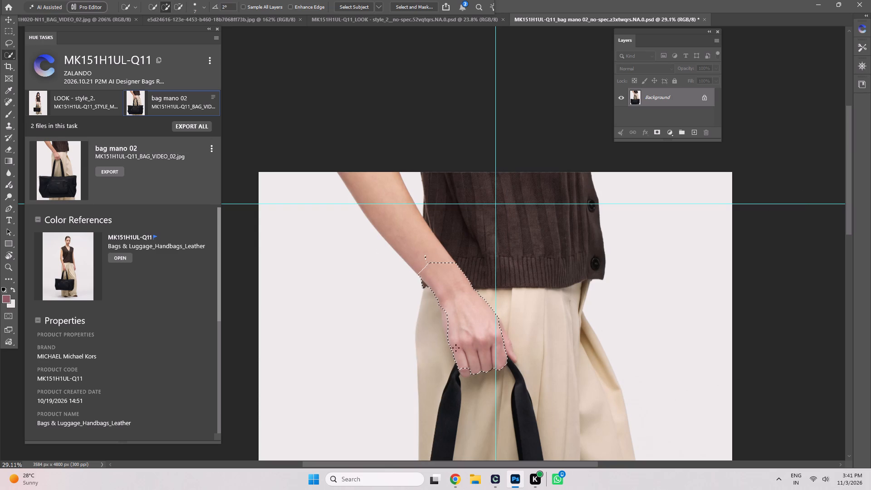
# Extend the hand selection to cover the fingertips where they meet the bag strap.
pyautogui.moveTo(466, 369); pyautogui.dragTo(466, 374)
pyautogui.click(466, 374)
pyautogui.click(469, 362)
pyautogui.moveTo(461, 371); pyautogui.dragTo(466, 378)
# Darken the selected wrist and hand slightly with an RGB Curves point at input 127, output 119.
pyautogui.hotkey('ctrl', 'm')
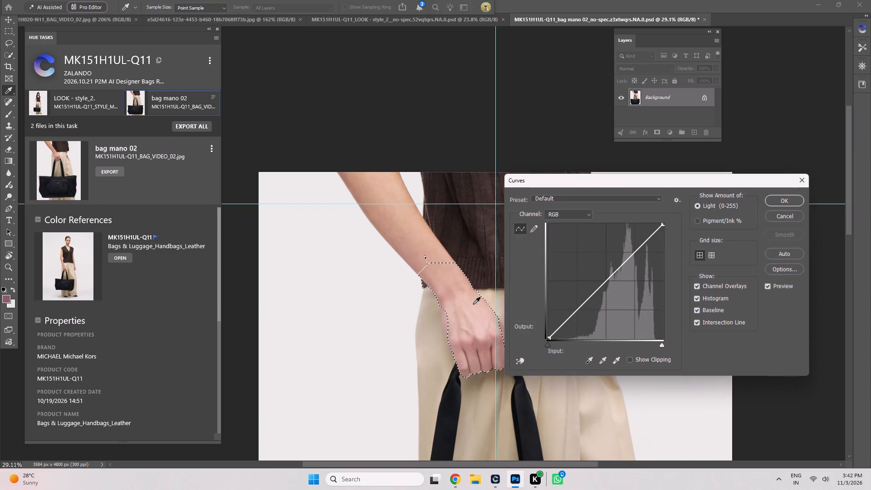
pyautogui.click(604, 284)
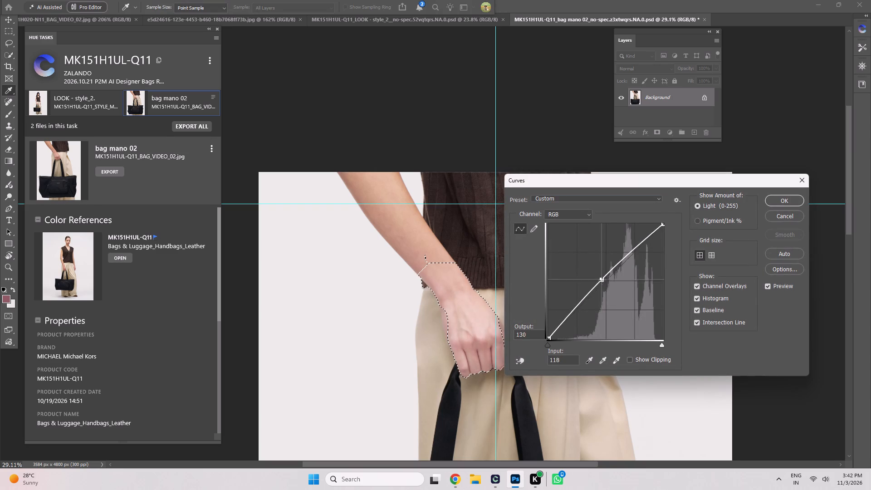
pyautogui.click(606, 286)
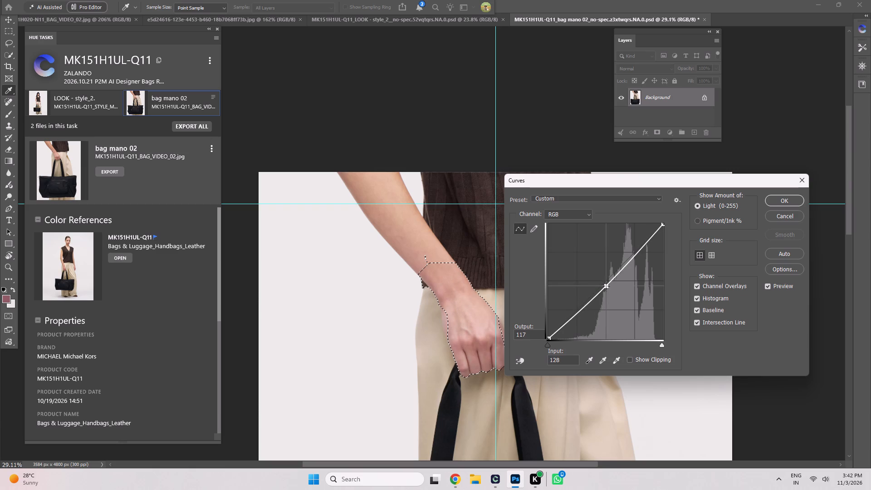
pyautogui.press('Return')
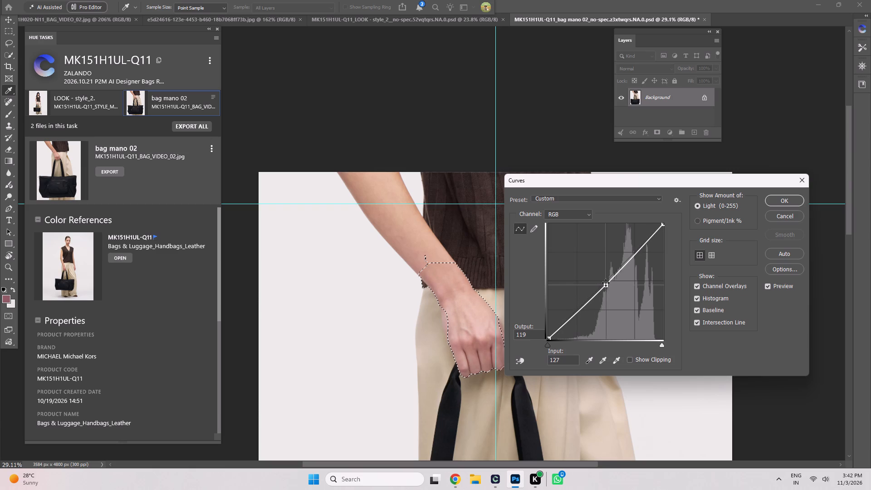
# Deselect the hand and use the Patch tool to replace the small mole on the lower forearm with clean skin from higher up.
pyautogui.hotkey('ctrl', 'd')
pyautogui.scroll(10, 509, 315)
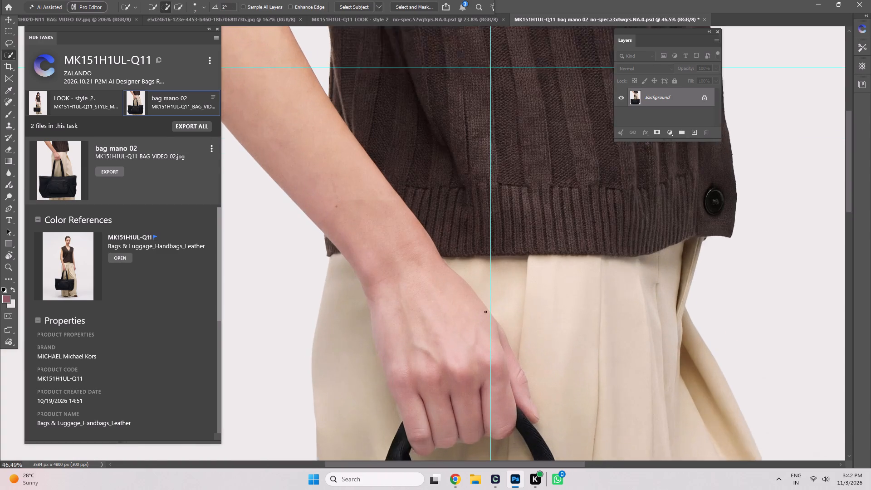
pyautogui.press('space')
pyautogui.press('space')
pyautogui.press('space')
pyautogui.press('space')
pyautogui.press('space')
pyautogui.press('space')
pyautogui.press('space')
pyautogui.press('space')
pyautogui.press('space')
pyautogui.moveTo(359, 251); pyautogui.dragTo(493, 349)
pyautogui.press('j')
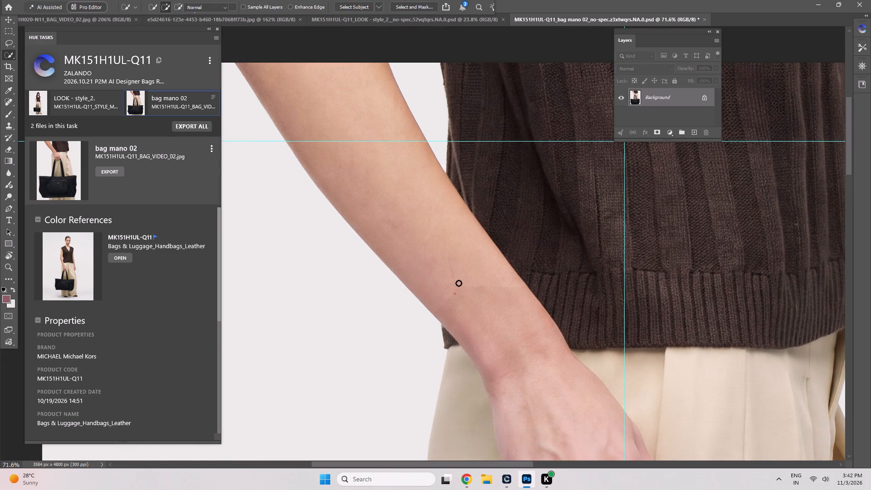
pyautogui.hotkey('shift', 'j')
pyautogui.write('JJ')
pyautogui.moveTo(452, 288); pyautogui.dragTo(446, 289)
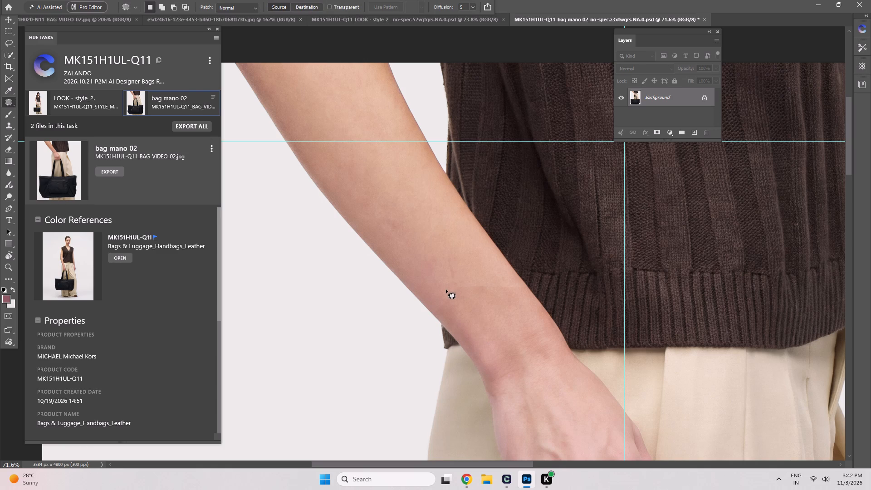
pyautogui.moveTo(446, 289); pyautogui.dragTo(478, 300)
pyautogui.moveTo(478, 296); pyautogui.dragTo(464, 280)
pyautogui.moveTo(459, 279); pyautogui.dragTo(480, 279)
pyautogui.moveTo(480, 279); pyautogui.dragTo(464, 273)
pyautogui.moveTo(476, 286); pyautogui.dragTo(431, 233)
pyautogui.click(431, 233)
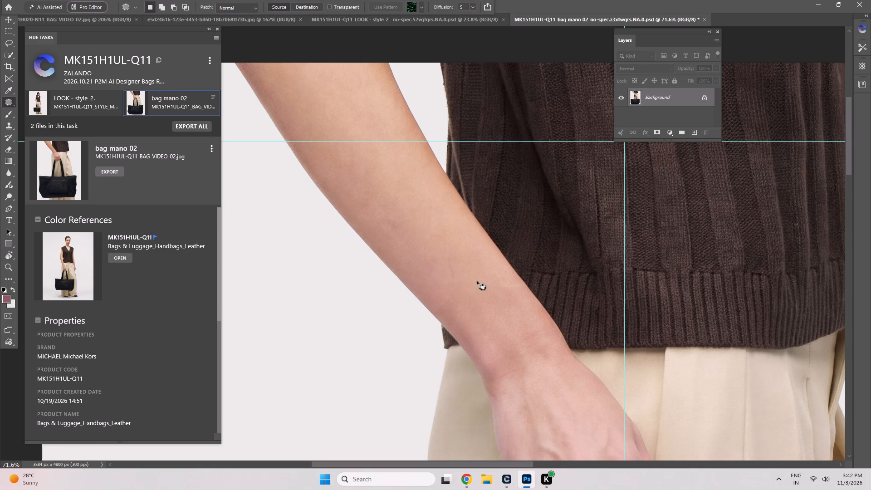
# Patch the visible tone transition across the lower forearm near both arm edges with clean skin from higher on the arm.
pyautogui.moveTo(442, 290); pyautogui.dragTo(452, 286)
pyautogui.moveTo(460, 304); pyautogui.dragTo(440, 245)
pyautogui.click(440, 244)
pyautogui.moveTo(504, 278); pyautogui.dragTo(489, 282)
pyautogui.moveTo(489, 282); pyautogui.dragTo(501, 303)
pyautogui.moveTo(518, 302); pyautogui.dragTo(522, 300)
pyautogui.moveTo(506, 276); pyautogui.dragTo(491, 286)
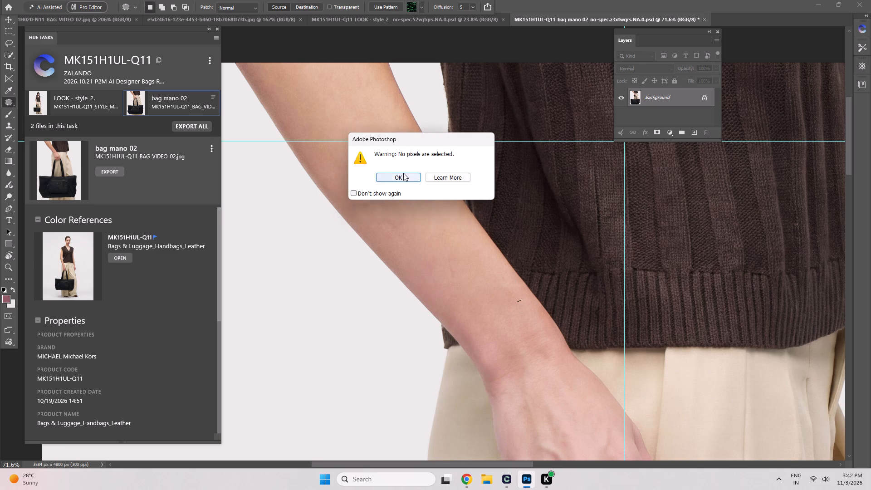
pyautogui.click(403, 173)
pyautogui.moveTo(505, 274); pyautogui.dragTo(520, 295)
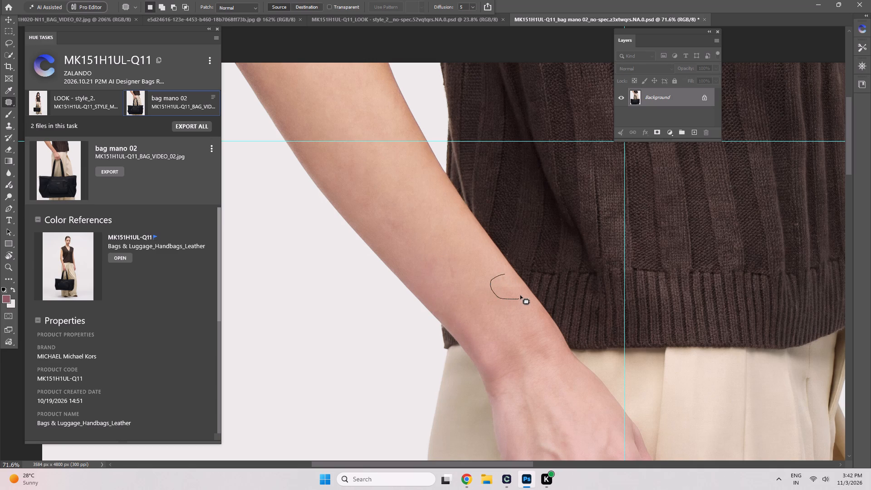
pyautogui.moveTo(520, 295); pyautogui.dragTo(522, 293)
pyautogui.moveTo(522, 292); pyautogui.dragTo(514, 280)
pyautogui.moveTo(512, 277); pyautogui.dragTo(517, 280)
pyautogui.moveTo(519, 289); pyautogui.dragTo(470, 260)
pyautogui.click(470, 260)
# Patch the uneven skin along the outer edge of the hand below the wrist with skin from the back of the hand.
pyautogui.scroll(-7, 469, 269)
pyautogui.press('space')
pyautogui.press('space')
pyautogui.press('space')
pyautogui.press('space')
pyautogui.press('space')
pyautogui.press('space')
pyautogui.press('space')
pyautogui.press('space')
pyautogui.press('space')
pyautogui.press('space')
pyautogui.press('space')
pyautogui.press('space')
pyautogui.press('space')
pyautogui.press('space')
pyautogui.press('space')
pyautogui.press('space')
pyautogui.press('space')
pyautogui.press('space')
pyautogui.press('space')
pyautogui.press('space')
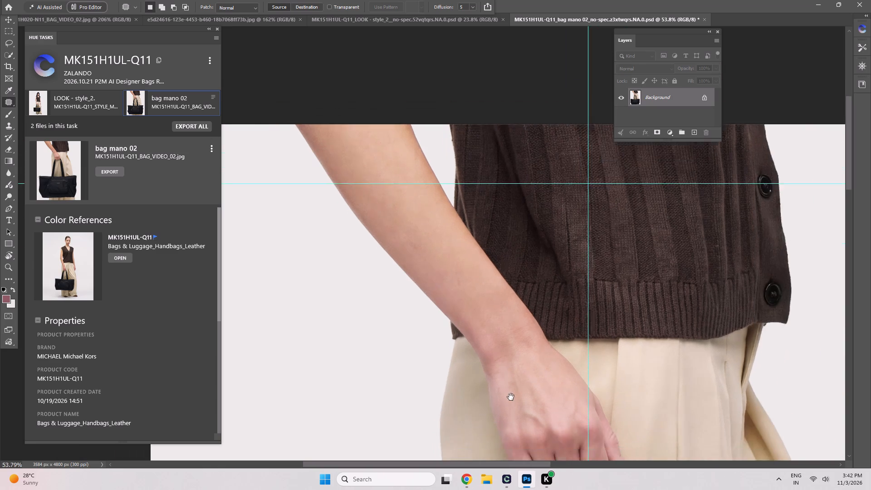
pyautogui.moveTo(513, 388); pyautogui.dragTo(500, 321)
pyautogui.scroll(9, 510, 371)
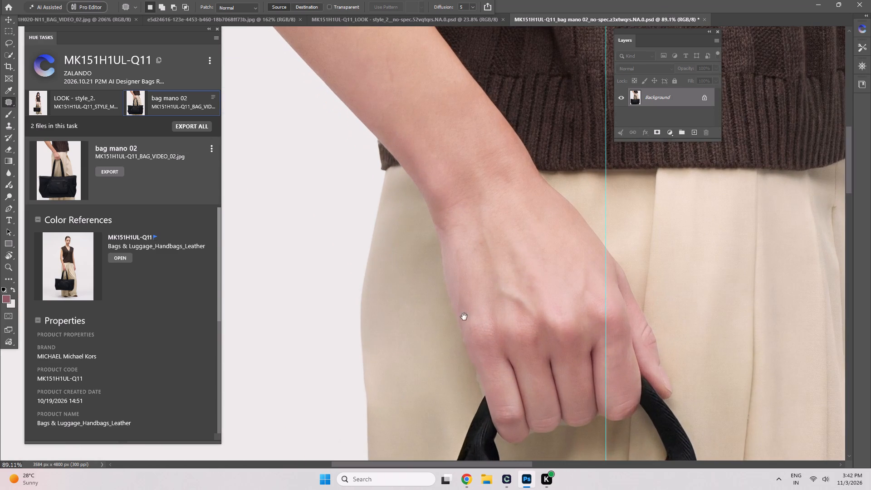
pyautogui.moveTo(461, 314); pyautogui.dragTo(491, 396)
pyautogui.scroll(6, 491, 360)
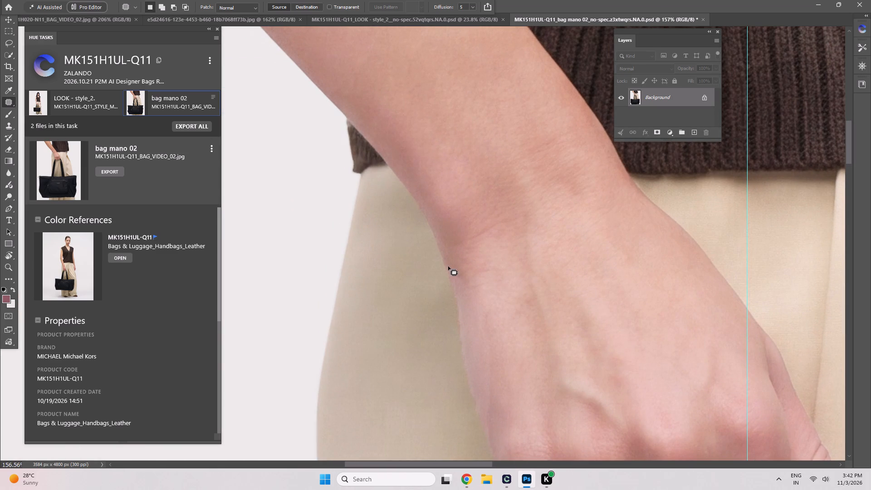
pyautogui.moveTo(448, 262); pyautogui.dragTo(470, 349)
pyautogui.moveTo(470, 349); pyautogui.dragTo(460, 266)
pyautogui.moveTo(477, 317); pyautogui.dragTo(579, 273)
pyautogui.click(580, 272)
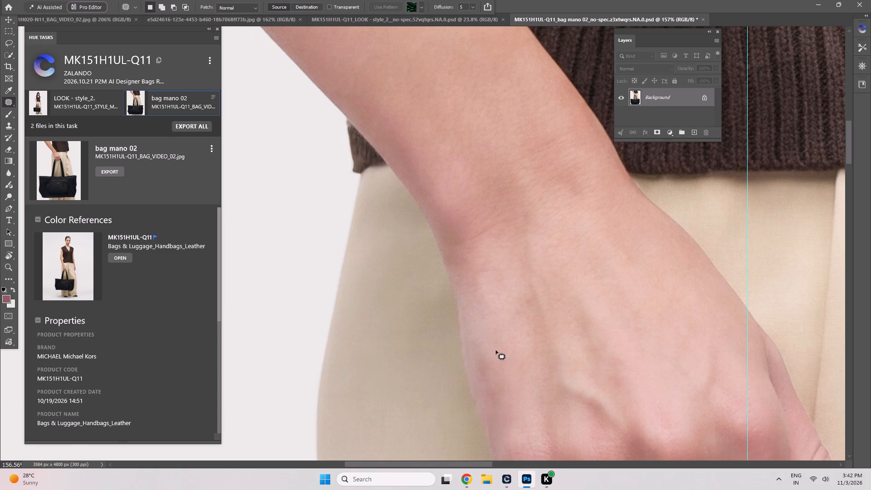
# Compare the retouched hand in bag mano 02 with the skin in the LOOK - style_2 photo.
pyautogui.scroll(-20, 524, 357)
pyautogui.scroll(-1, 524, 357)
pyautogui.press('space')
pyautogui.press('space')
pyautogui.press('space')
pyautogui.press('space')
pyautogui.press('space')
pyautogui.press('space')
pyautogui.press('space')
pyautogui.press('space')
pyautogui.press('space')
pyautogui.press('space')
pyautogui.press('space')
pyautogui.press('space')
pyautogui.press('space')
pyautogui.press('space')
pyautogui.press('space')
pyautogui.press('space')
pyautogui.press('space')
pyautogui.press('space')
pyautogui.press('space')
pyautogui.press('space')
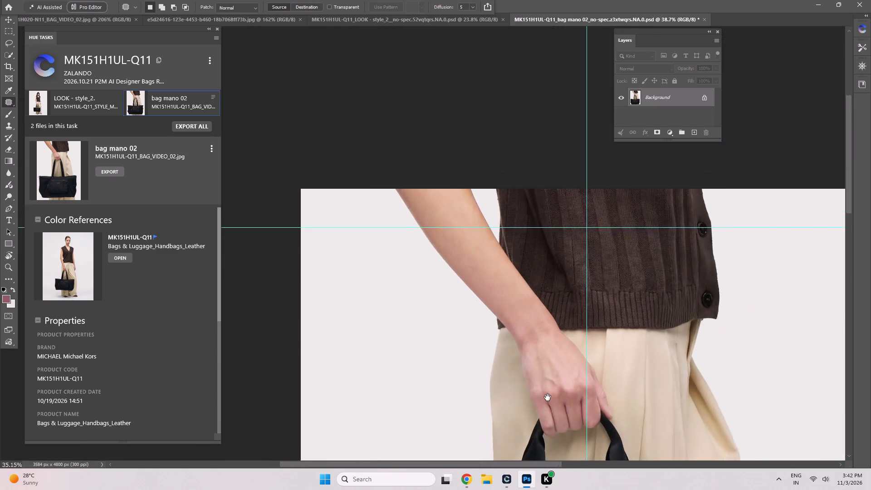
pyautogui.moveTo(561, 410); pyautogui.dragTo(510, 308)
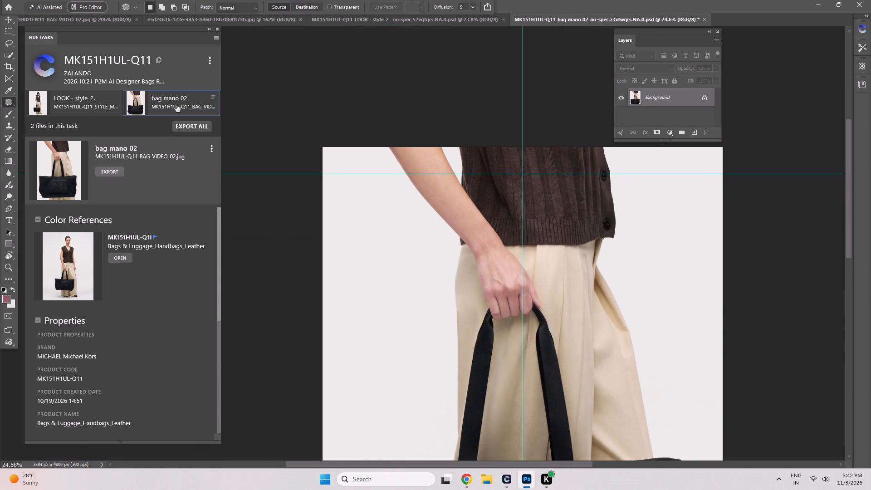
pyautogui.click(89, 101)
pyautogui.click(196, 101)
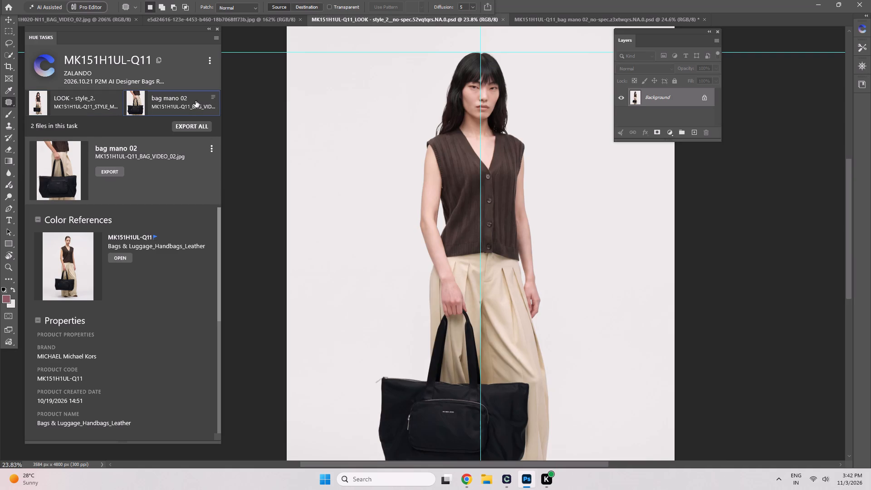
# Patch the remaining uneven patch on the hand's outer edge, above the little-finger knuckle, with skin from the back of the hand.
pyautogui.press('space')
pyautogui.press('space')
pyautogui.press('space')
pyautogui.press('space')
pyautogui.press('space')
pyautogui.press('space')
pyautogui.press('space')
pyautogui.press('space')
pyautogui.press('space')
pyautogui.press('space')
pyautogui.press('space')
pyautogui.press('space')
pyautogui.press('space')
pyautogui.press('space')
pyautogui.press('space')
pyautogui.press('space')
pyautogui.press('space')
pyautogui.press('space')
pyautogui.press('space')
pyautogui.press('space')
pyautogui.moveTo(545, 148); pyautogui.dragTo(519, 297)
pyautogui.scroll(10, 480, 281)
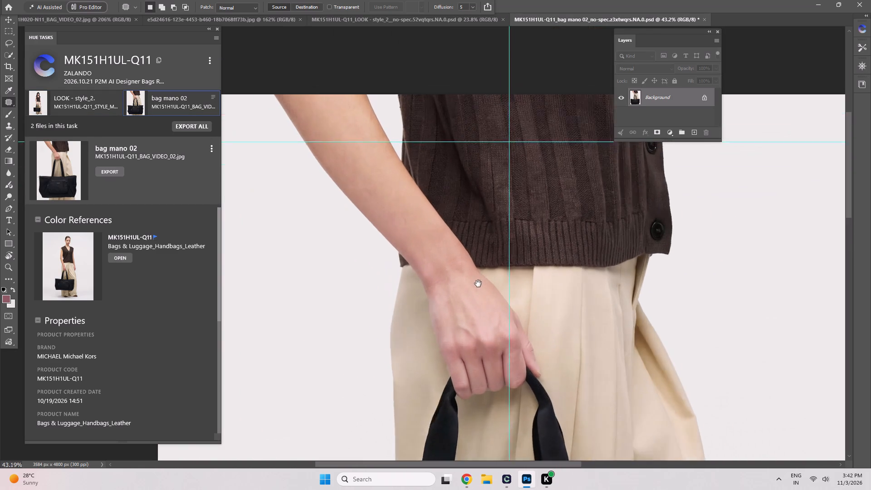
pyautogui.moveTo(465, 359); pyautogui.dragTo(487, 372)
pyautogui.scroll(10, 436, 353)
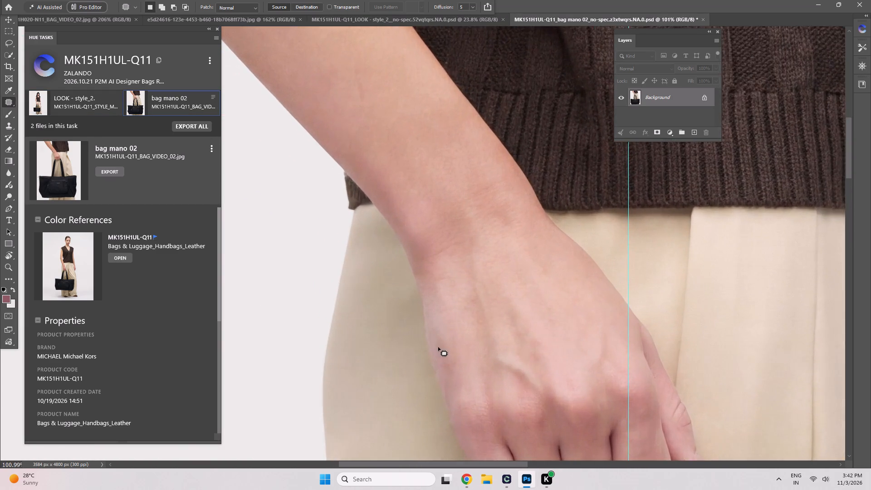
pyautogui.moveTo(427, 325); pyautogui.dragTo(469, 376)
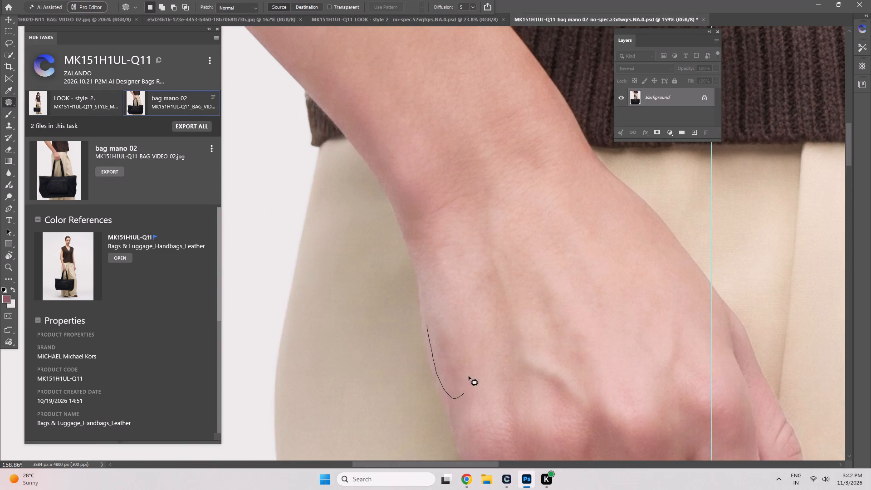
pyautogui.moveTo(469, 376); pyautogui.dragTo(447, 323)
pyautogui.moveTo(445, 358); pyautogui.dragTo(607, 274)
pyautogui.click(607, 274)
# Patch the raised vein in the middle of the back of the hand with smoother skin closer to the wrist.
pyautogui.press('space')
pyautogui.press('space')
pyautogui.press('space')
pyautogui.press('space')
pyautogui.press('space')
pyautogui.press('space')
pyautogui.press('space')
pyautogui.press('space')
pyautogui.press('space')
pyautogui.press('space')
pyautogui.press('space')
pyautogui.press('space')
pyautogui.press('space')
pyautogui.press('space')
pyautogui.press('space')
pyautogui.press('space')
pyautogui.press('space')
pyautogui.press('space')
pyautogui.press('space')
pyautogui.press('space')
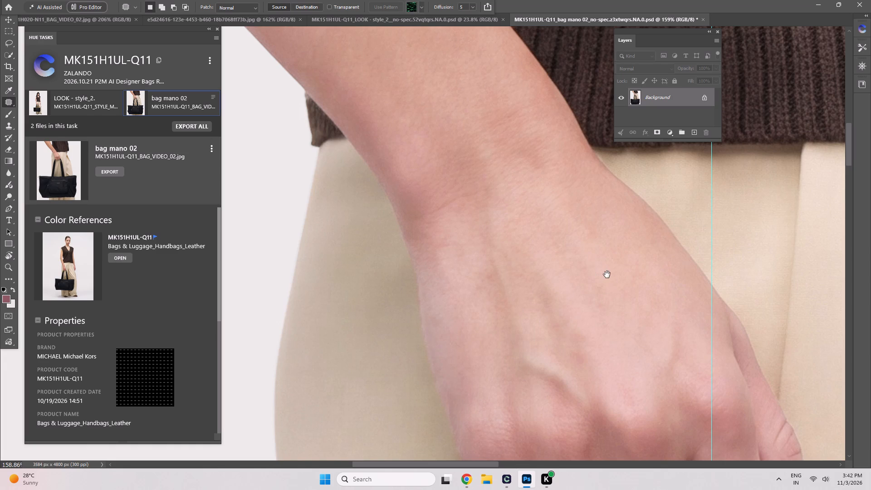
pyautogui.scroll(-20, 607, 274)
pyautogui.scroll(-1, 607, 274)
pyautogui.scroll(10, 607, 299)
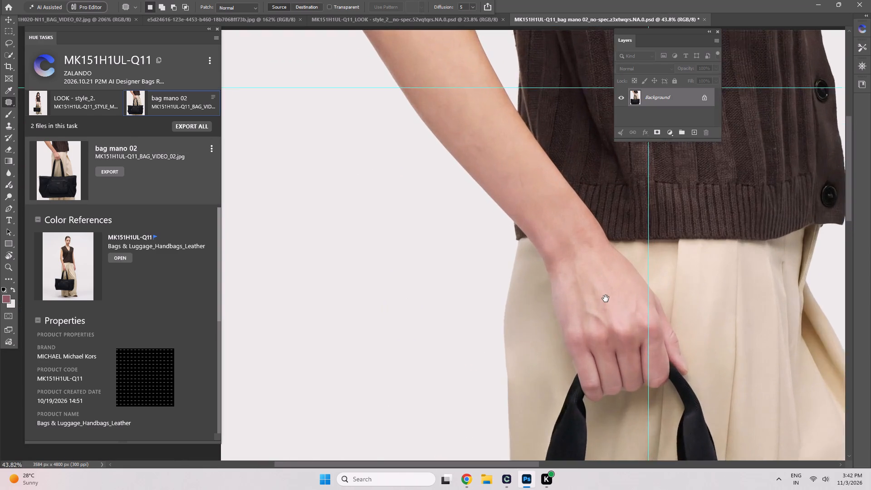
pyautogui.scroll(3, 606, 299)
pyautogui.click(573, 300)
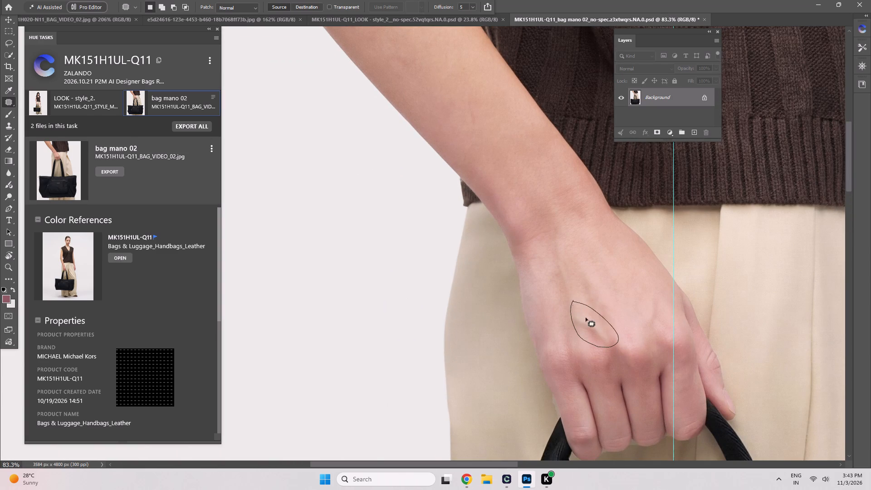
pyautogui.moveTo(591, 330); pyautogui.dragTo(605, 261)
pyautogui.click(605, 261)
# Patch the vein just below the wrist and the vein above the index-finger knuckle with smooth skin from the back of the hand.
pyautogui.moveTo(548, 246); pyautogui.dragTo(573, 256)
pyautogui.moveTo(569, 273); pyautogui.dragTo(619, 241)
pyautogui.click(619, 241)
pyautogui.moveTo(644, 297); pyautogui.dragTo(672, 315)
pyautogui.moveTo(665, 296); pyautogui.dragTo(652, 292)
pyautogui.moveTo(653, 294); pyautogui.dragTo(661, 296)
pyautogui.moveTo(656, 307); pyautogui.dragTo(584, 252)
pyautogui.click(584, 252)
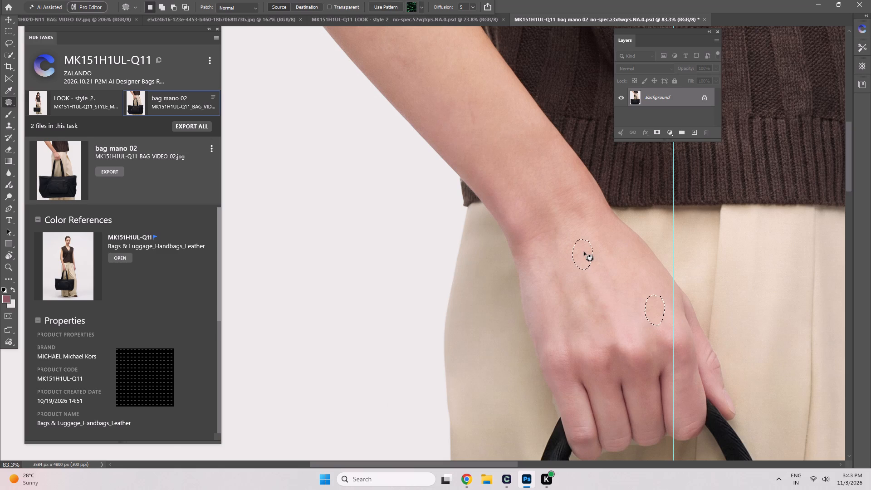
# Select the forearm above the wrist and colour-balance its midtones with Cyan to Red -3 and Yellow to Blue +4.
pyautogui.scroll(-10, 585, 263)
pyautogui.press('space')
pyautogui.press('space')
pyautogui.press('space')
pyautogui.press('space')
pyautogui.press('space')
pyautogui.press('space')
pyautogui.press('space')
pyautogui.press('space')
pyautogui.press('space')
pyautogui.press('space')
pyautogui.press('space')
pyautogui.press('space')
pyautogui.press('space')
pyautogui.press('space')
pyautogui.press('space')
pyautogui.press('space')
pyautogui.press('space')
pyautogui.press('space')
pyautogui.press('space')
pyautogui.press('space')
pyautogui.moveTo(635, 326); pyautogui.dragTo(528, 344)
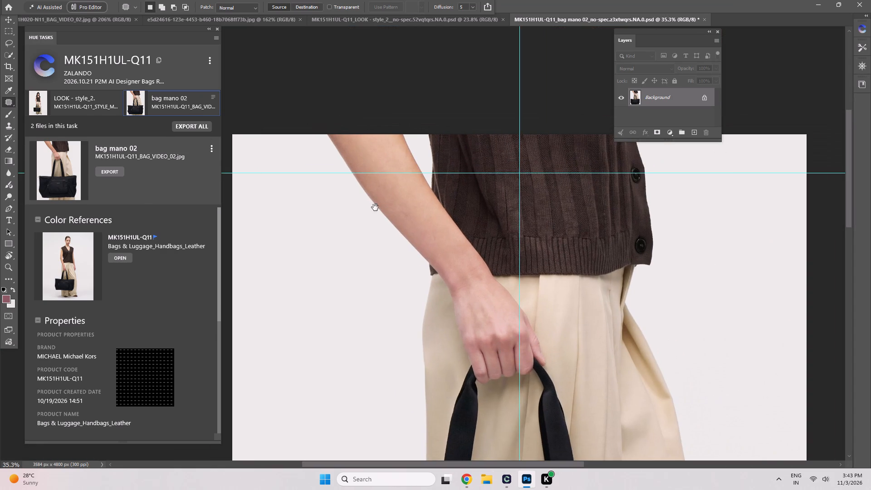
pyautogui.scroll(4, 380, 170)
pyautogui.press('w')
pyautogui.moveTo(377, 146); pyautogui.dragTo(391, 168)
pyautogui.hotkey('ctrl', 'b')
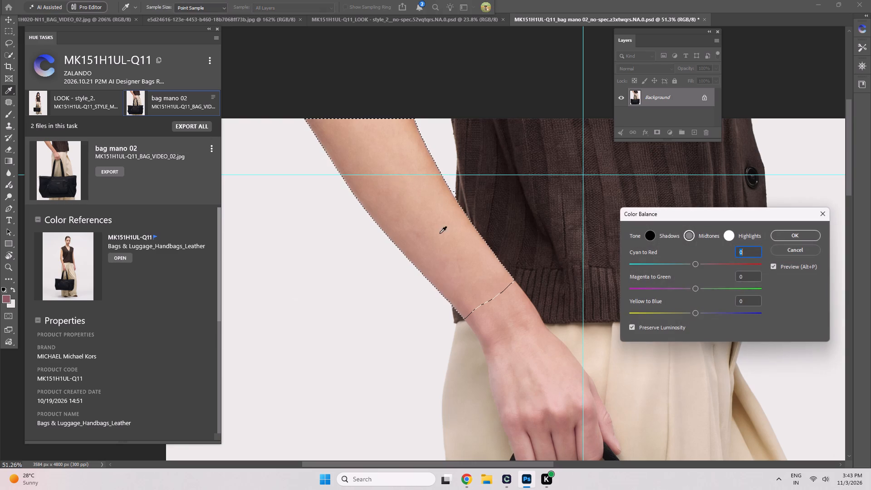
pyautogui.click(744, 299)
pyautogui.press('Up')
pyautogui.press('Up')
pyautogui.press('Up')
pyautogui.press('Up')
pyautogui.press('Up')
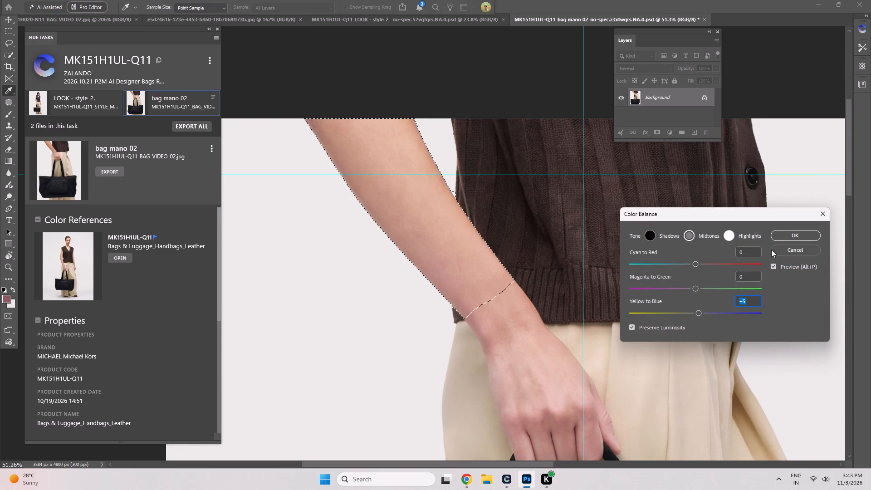
pyautogui.press('Down')
pyautogui.click(745, 252)
pyautogui.press('Down')
pyautogui.press('Down')
pyautogui.press('Down')
pyautogui.press('Down')
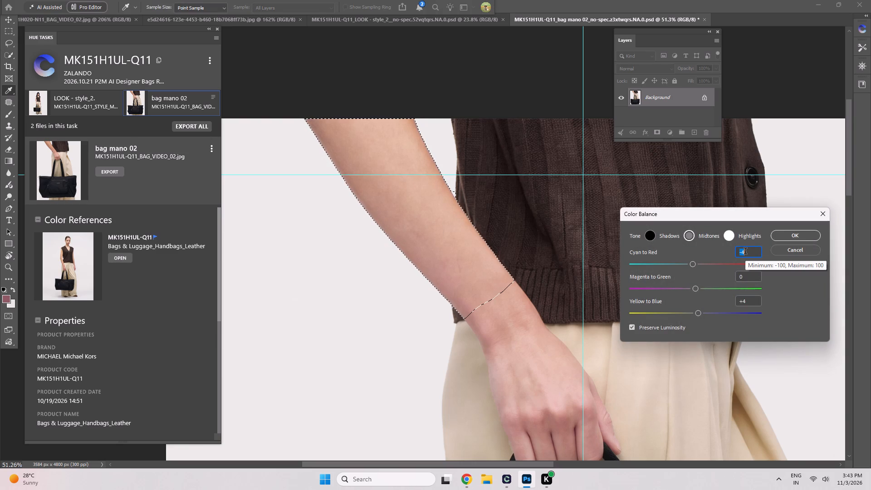
pyautogui.press('Up')
pyautogui.press('Return')
pyautogui.hotkey('ctrl', 'd')
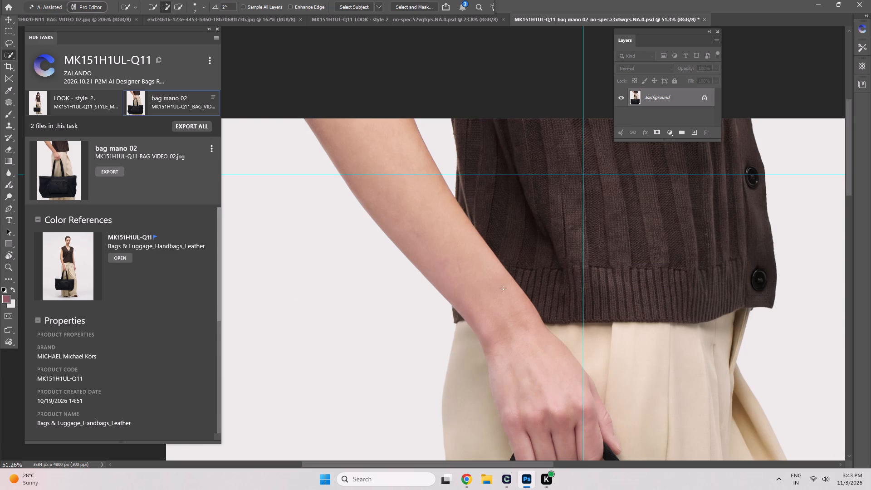
# Compare the overall skin tone of the arm and hand with the skin in the LOOK - style_2 photo.
pyautogui.press('space')
pyautogui.press('space')
pyautogui.press('space')
pyautogui.press('space')
pyautogui.press('space')
pyautogui.press('space')
pyautogui.press('space')
pyautogui.press('space')
pyautogui.press('space')
pyautogui.press('space')
pyautogui.press('space')
pyautogui.scroll(-10, 454, 253)
pyautogui.click(101, 111)
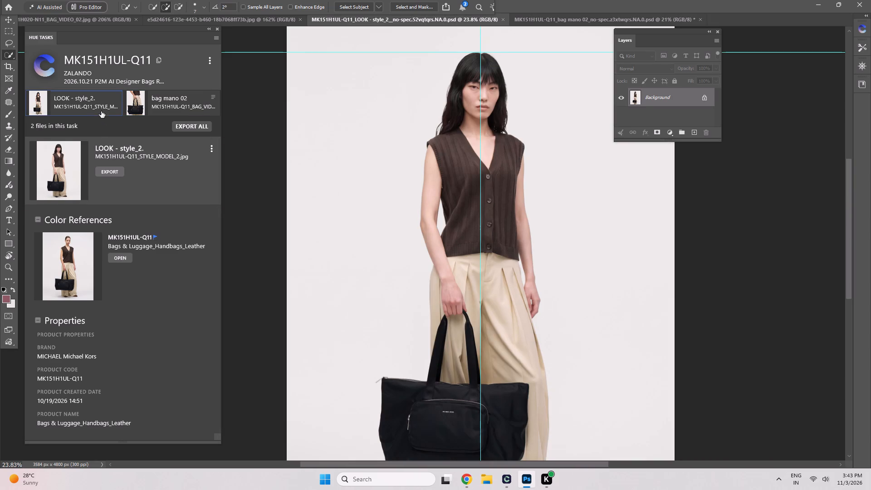
pyautogui.click(182, 104)
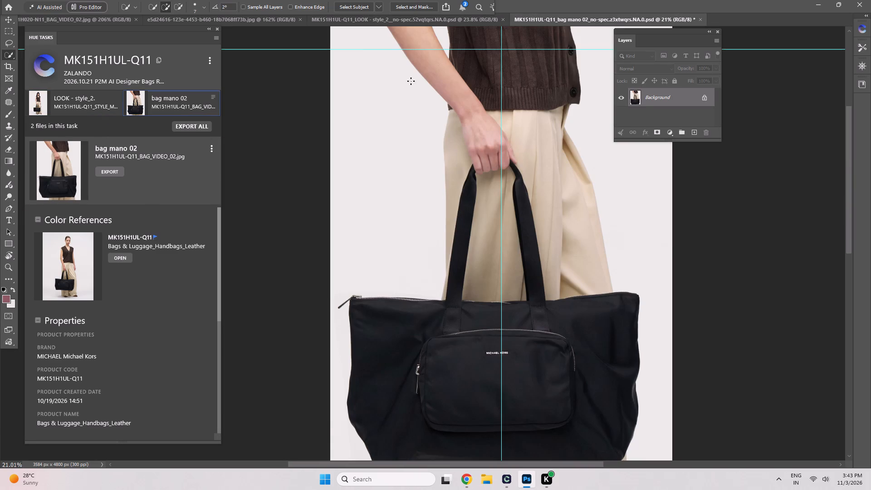
# Select the whole bare arm and hand, excluding trousers and bag handles, and brighten them with an RGB curve point at input 122, output 134.
pyautogui.press('space')
pyautogui.press('space')
pyautogui.press('space')
pyautogui.press('space')
pyautogui.press('space')
pyautogui.press('space')
pyautogui.press('space')
pyautogui.press('space')
pyautogui.press('space')
pyautogui.press('space')
pyautogui.press('space')
pyautogui.press('space')
pyautogui.scroll(-3, 426, 97)
pyautogui.moveTo(446, 132); pyautogui.dragTo(434, 216)
pyautogui.moveTo(404, 137); pyautogui.dragTo(426, 166)
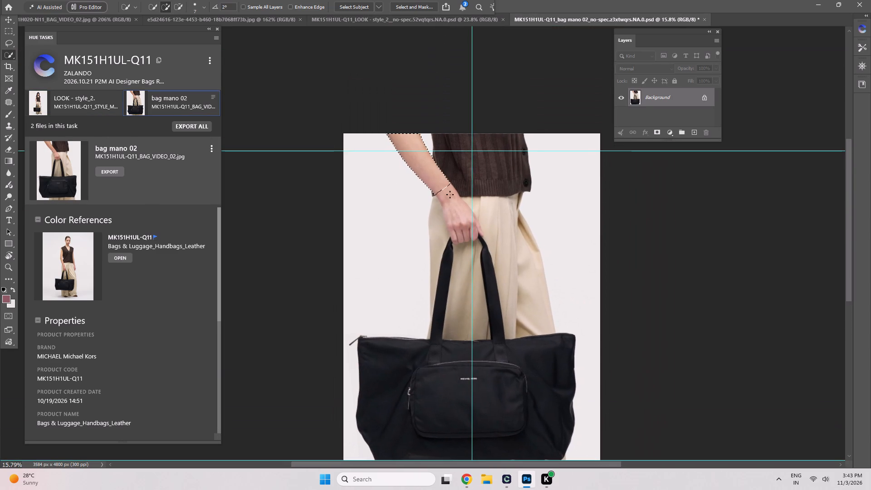
pyautogui.moveTo(448, 195); pyautogui.dragTo(467, 239)
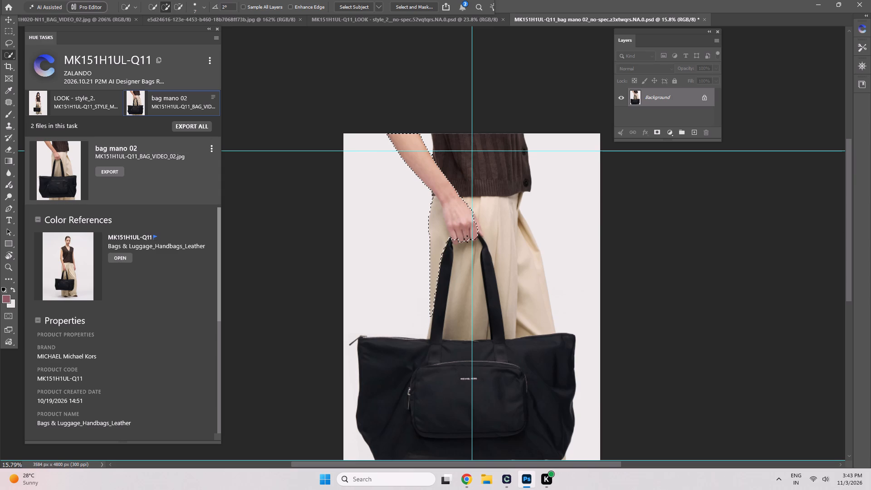
pyautogui.moveTo(467, 239); pyautogui.dragTo(481, 235)
pyautogui.moveTo(481, 235); pyautogui.dragTo(480, 235)
pyautogui.press('space')
pyautogui.press('space')
pyautogui.press('space')
pyautogui.press('space')
pyautogui.press('space')
pyautogui.press('space')
pyautogui.press('space')
pyautogui.press('space')
pyautogui.press('space')
pyautogui.press('space')
pyautogui.press('space')
pyautogui.press('space')
pyautogui.press('space')
pyautogui.press('space')
pyautogui.press('space')
pyautogui.press('space')
pyautogui.press('space')
pyautogui.press('space')
pyautogui.scroll(9, 489, 245)
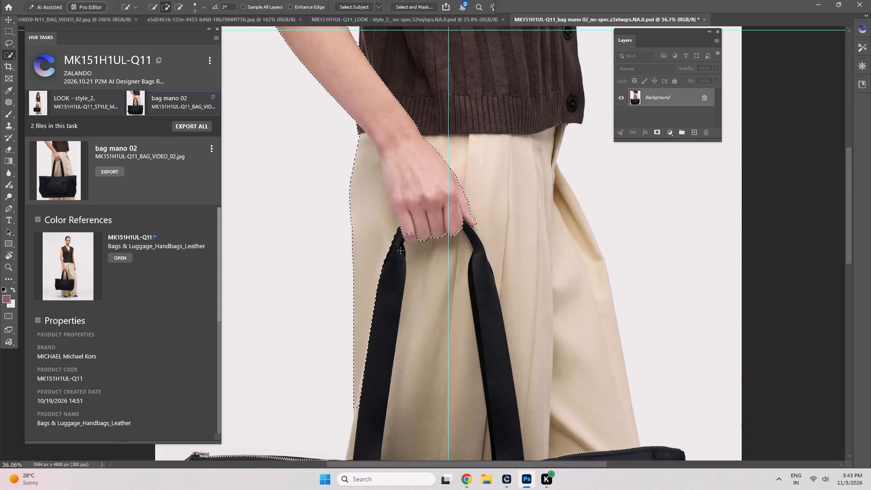
pyautogui.click(408, 236)
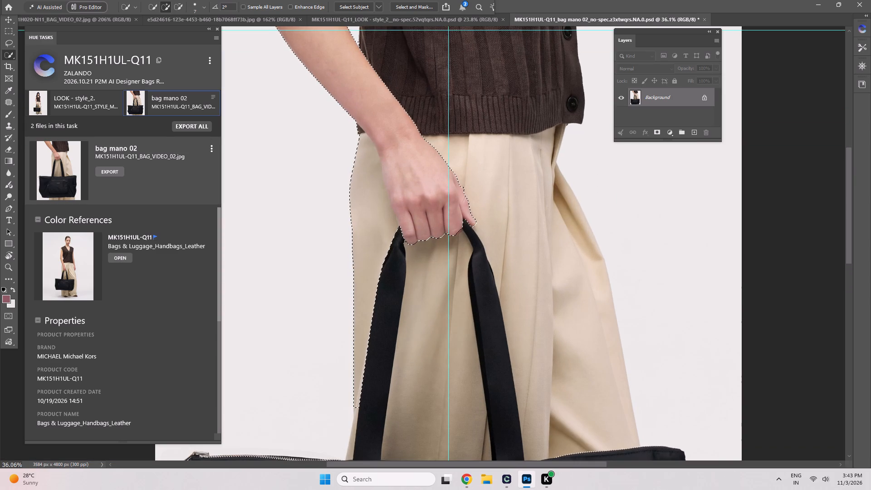
pyautogui.keyDown('alt'); pyautogui.moveTo(391, 236); pyautogui.dragTo(376, 181); pyautogui.keyUp('alt')
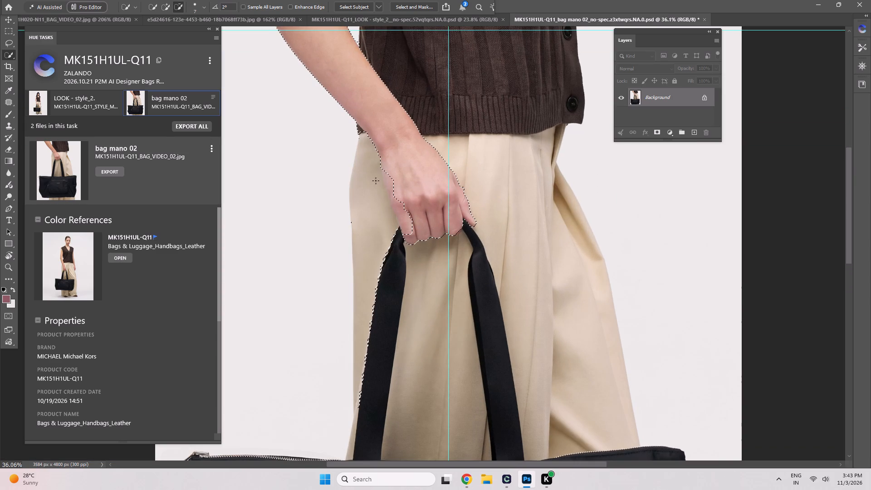
pyautogui.keyDown('alt'); pyautogui.moveTo(376, 181); pyautogui.dragTo(371, 156); pyautogui.keyUp('alt')
pyautogui.moveTo(388, 177); pyautogui.dragTo(402, 213)
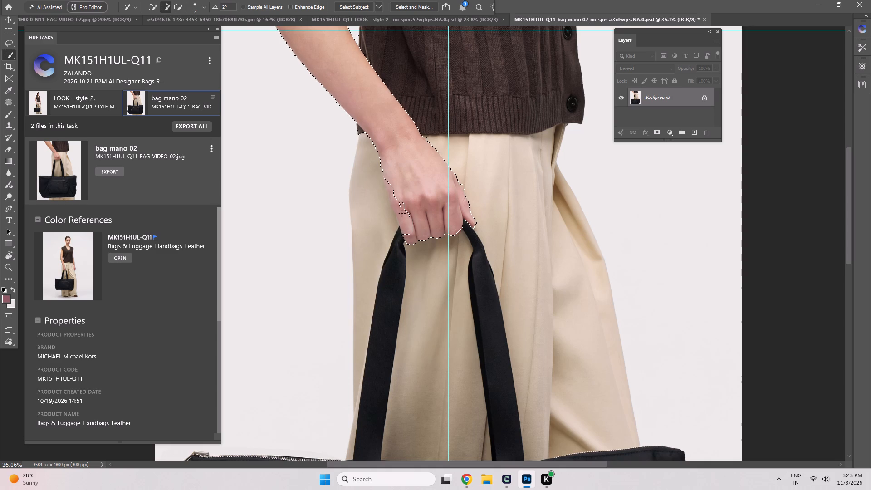
pyautogui.moveTo(402, 213); pyautogui.dragTo(404, 223)
pyautogui.scroll(-8, 411, 231)
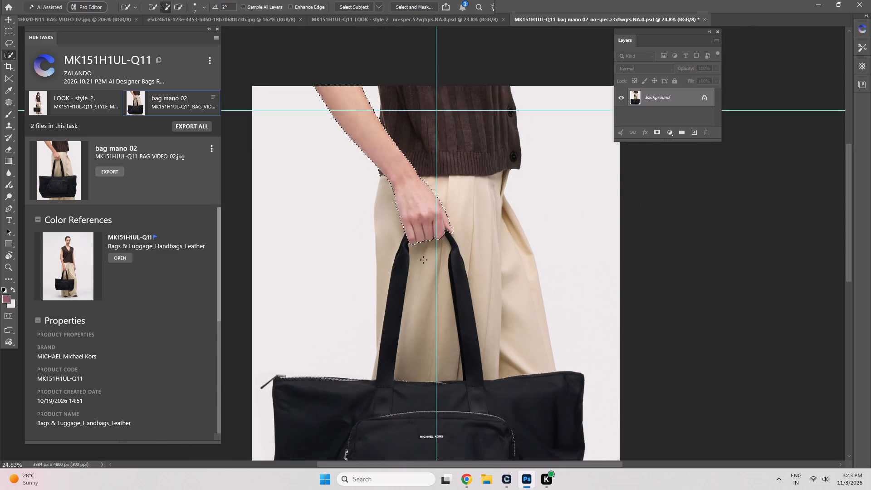
pyautogui.hotkey('ctrl', 'm')
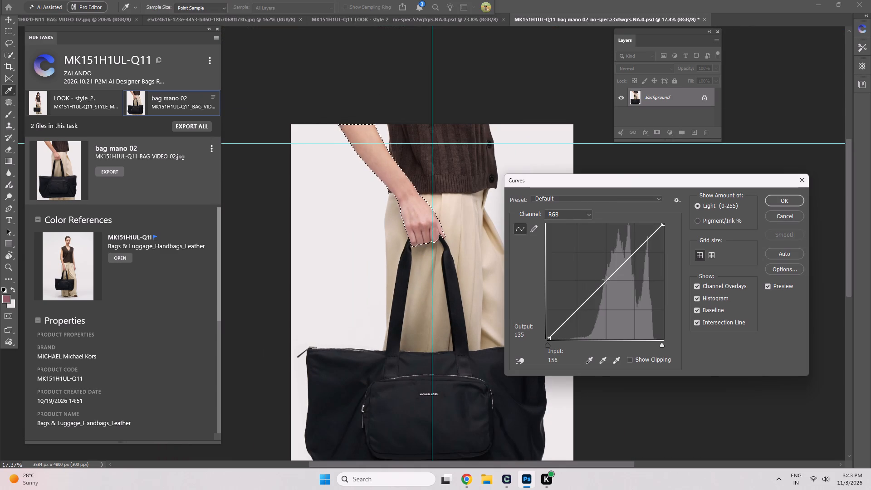
pyautogui.click(606, 280)
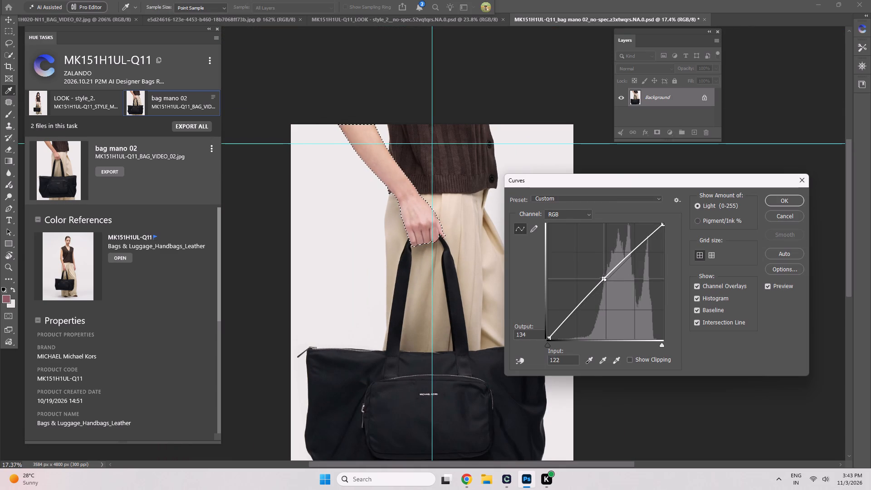
pyautogui.press('Return')
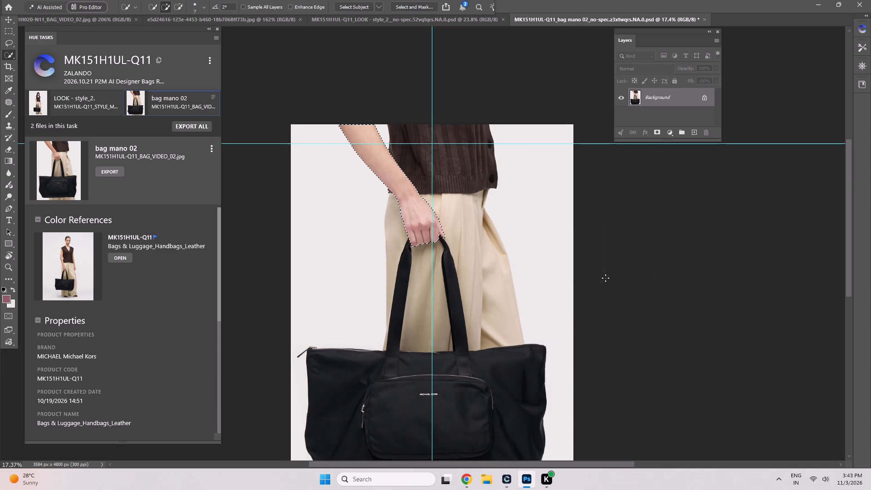
pyautogui.hotkey('ctrl', 'd')
# Compare the brightened arm and hand in bag mano 02 with the skin in the LOOK - style_2 photo.
pyautogui.click(102, 94)
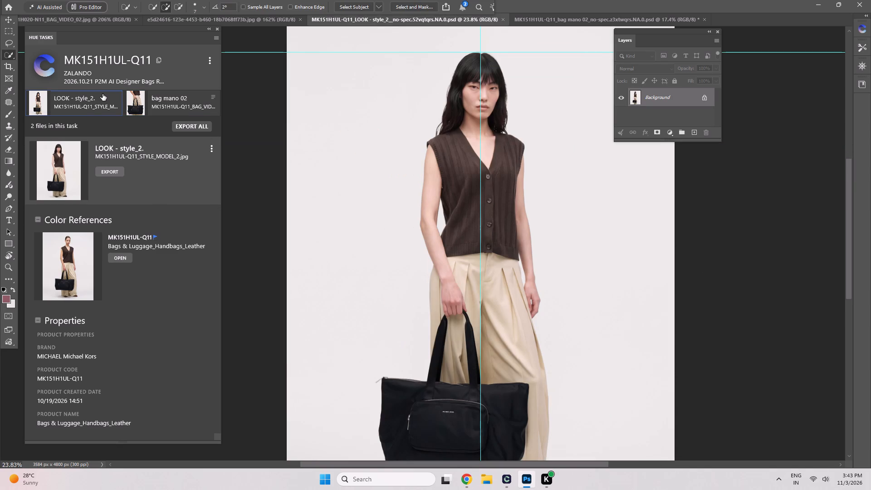
pyautogui.click(185, 104)
pyautogui.scroll(-6, 185, 104)
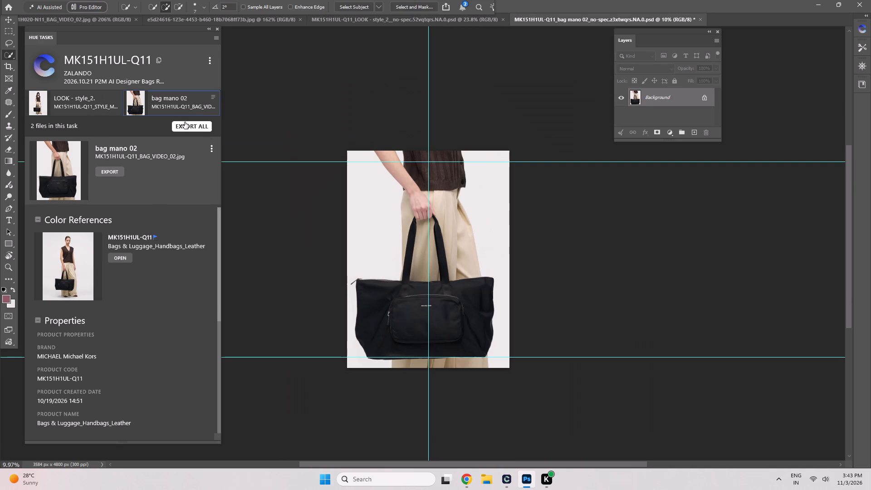
pyautogui.click(93, 100)
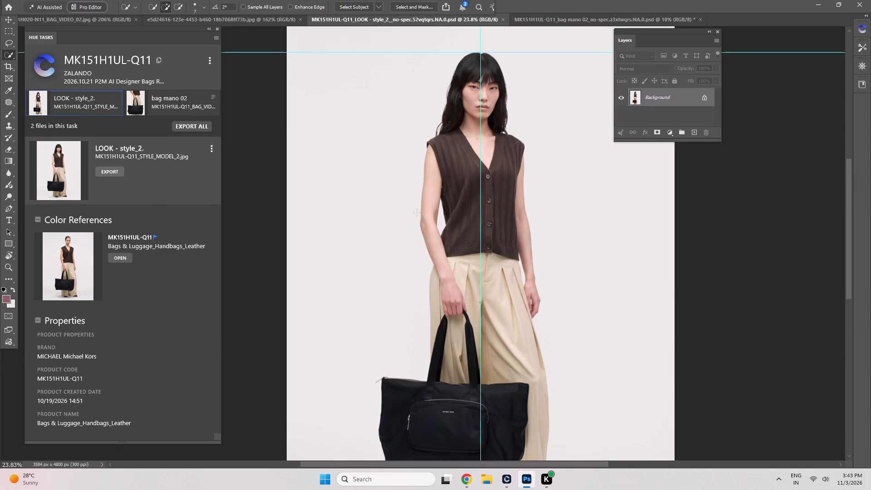
# In the LOOK - style_2 photo, patch the small mole on the model's right upper arm with clean skin from lower down the arm.
pyautogui.scroll(18, 443, 205)
pyautogui.press('space')
pyautogui.press('space')
pyautogui.press('space')
pyautogui.press('space')
pyautogui.press('space')
pyautogui.press('space')
pyautogui.press('space')
pyautogui.press('space')
pyautogui.press('space')
pyautogui.press('space')
pyautogui.press('space')
pyautogui.press('space')
pyautogui.press('space')
pyautogui.press('space')
pyautogui.press('space')
pyautogui.press('space')
pyautogui.press('space')
pyautogui.press('space')
pyautogui.press('space')
pyautogui.press('space')
pyautogui.scroll(-4, 501, 331)
pyautogui.scroll(3, 362, 277)
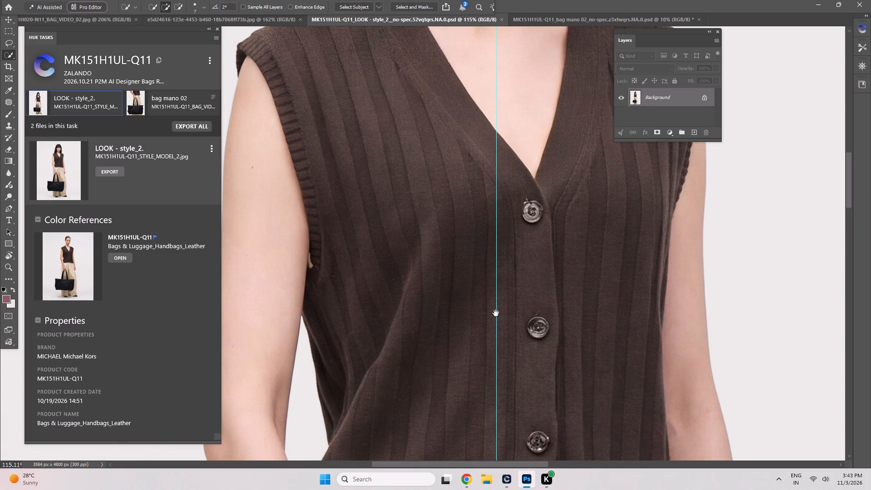
pyautogui.scroll(6, 496, 313)
pyautogui.moveTo(333, 221); pyautogui.dragTo(373, 287)
pyautogui.press('j')
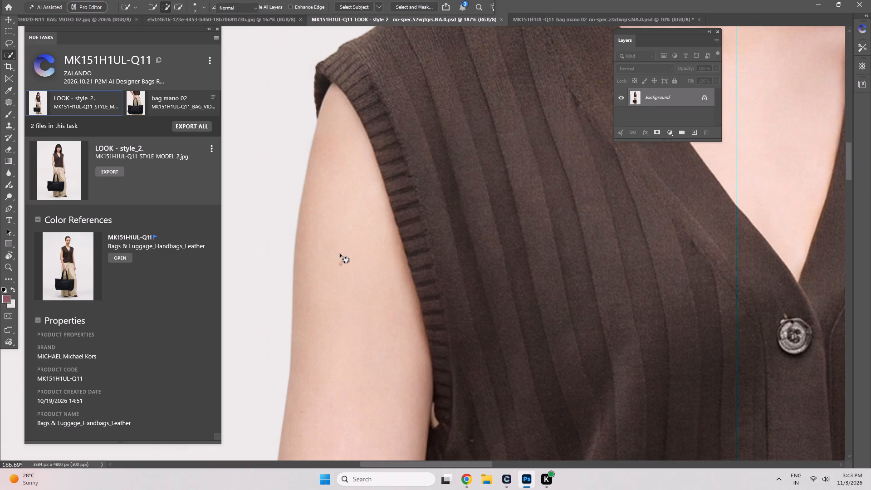
pyautogui.moveTo(338, 253); pyautogui.dragTo(349, 252)
pyautogui.moveTo(344, 265); pyautogui.dragTo(358, 329)
pyautogui.click(359, 327)
# Patch the small dark mark at the model's left inner elbow, beside the vest edge, with clean skin from the forearm below.
pyautogui.scroll(-8, 359, 326)
pyautogui.press('space')
pyautogui.press('space')
pyautogui.press('space')
pyautogui.press('space')
pyautogui.press('space')
pyautogui.press('space')
pyautogui.press('space')
pyautogui.press('space')
pyautogui.press('space')
pyautogui.press('space')
pyautogui.press('space')
pyautogui.press('space')
pyautogui.press('space')
pyautogui.press('space')
pyautogui.press('space')
pyautogui.press('space')
pyautogui.press('space')
pyautogui.press('space')
pyautogui.press('space')
pyautogui.press('space')
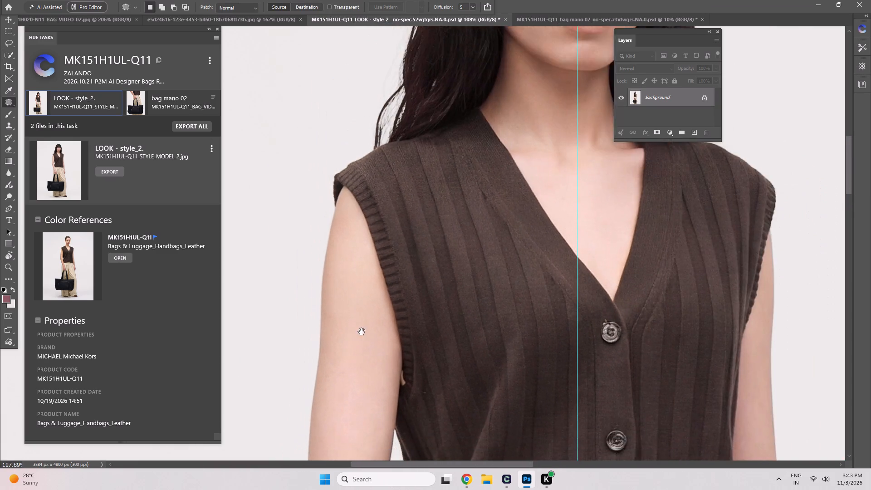
pyautogui.moveTo(362, 323); pyautogui.dragTo(363, 130)
pyautogui.moveTo(413, 286); pyautogui.dragTo(410, 252)
pyautogui.moveTo(532, 216); pyautogui.dragTo(401, 322)
pyautogui.scroll(7, 574, 276)
pyautogui.click(499, 263)
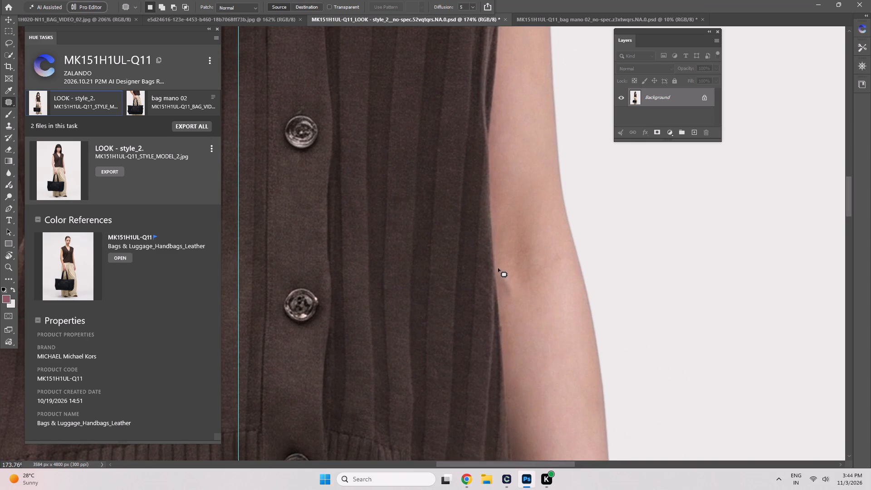
pyautogui.moveTo(506, 282); pyautogui.dragTo(552, 369)
pyautogui.click(552, 369)
# Switch to bag mano 02 and export both task files, MK151H1UL-Q11_STYLE_MODEL_2.JPG and MK151H1UL-Q11_BAG_VIDEO_02.JPG.
pyautogui.scroll(-20, 518, 329)
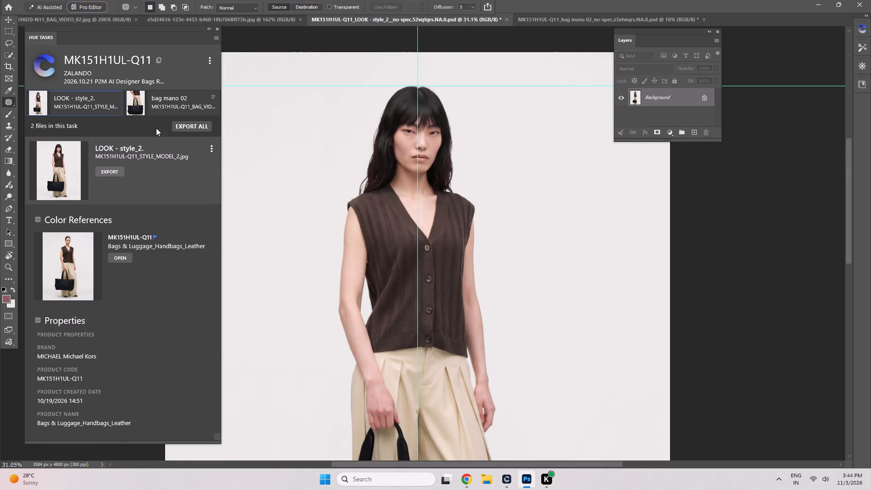
pyautogui.click(173, 114)
pyautogui.click(197, 134)
pyautogui.click(198, 127)
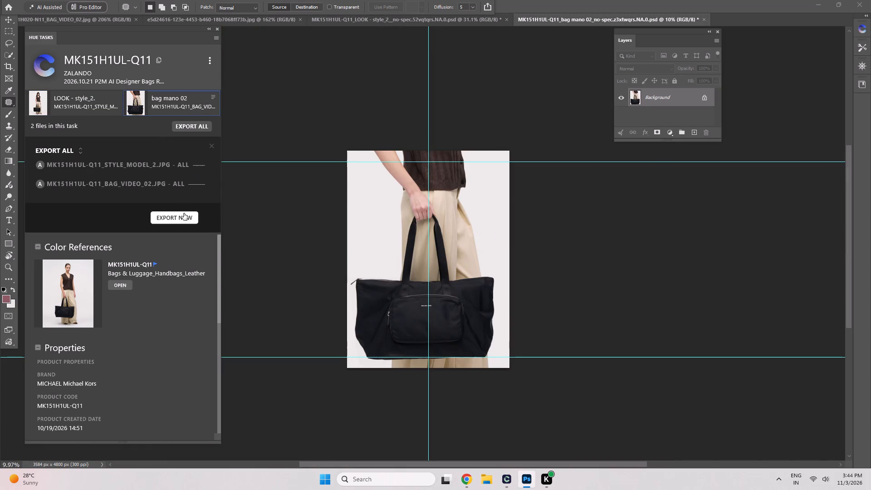
pyautogui.click(184, 217)
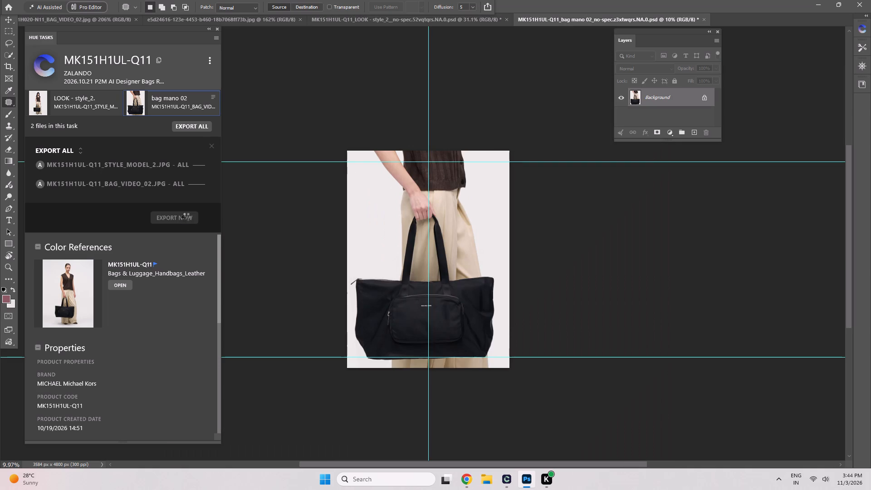
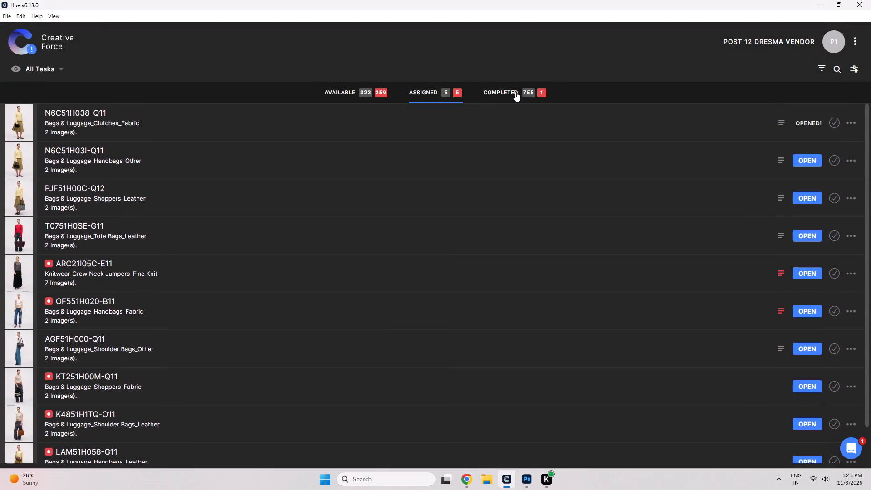
# Retry the upload of completed task LA252H07N-K11 and recheck its status in the completed tasks list.
pyautogui.click(791, 124)
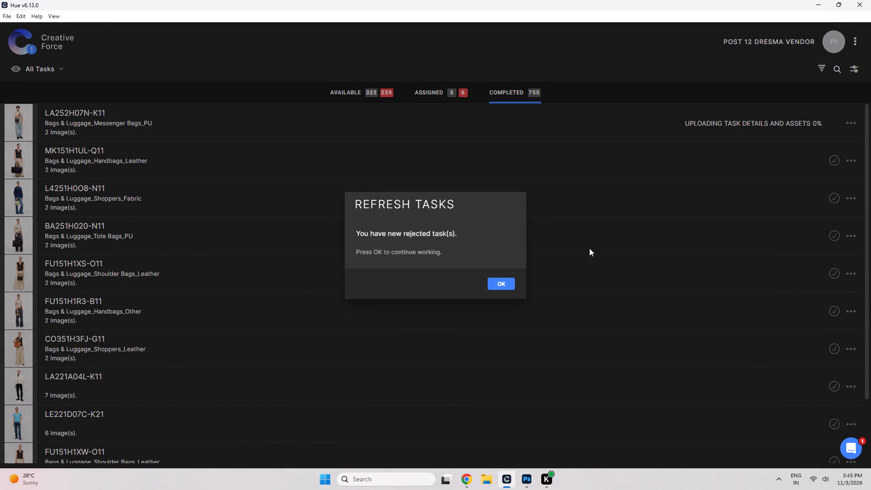
pyautogui.click(501, 281)
pyautogui.click(467, 89)
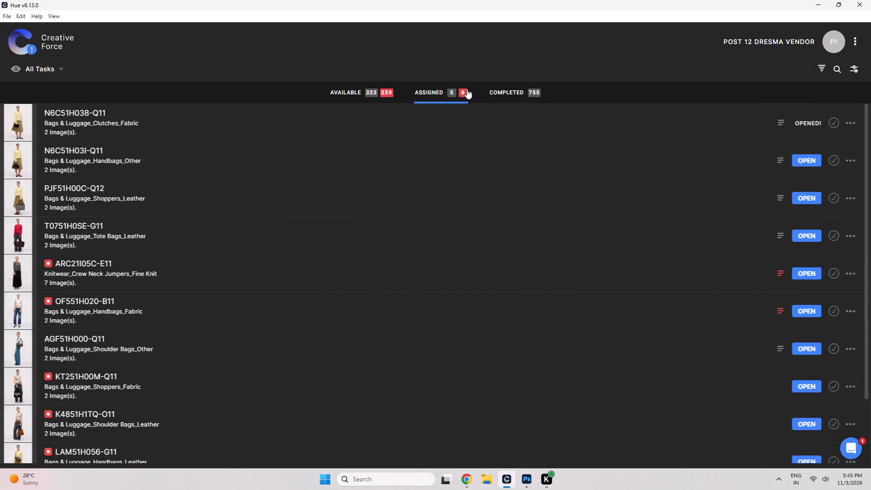
pyautogui.click(524, 92)
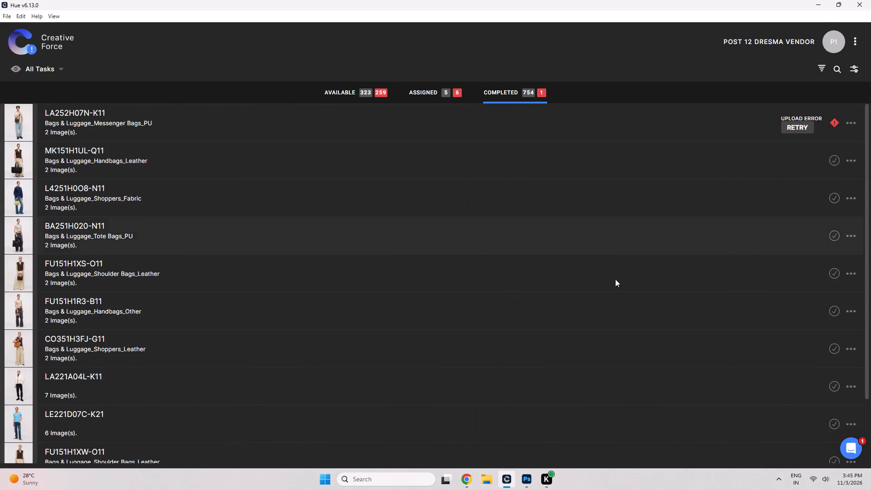
# Capture a screenshot of the upload error status area in the LA252H07N-K11 task row.
pyautogui.press('shift+super+s')
pyautogui.moveTo(626, 105); pyautogui.dragTo(870, 157)
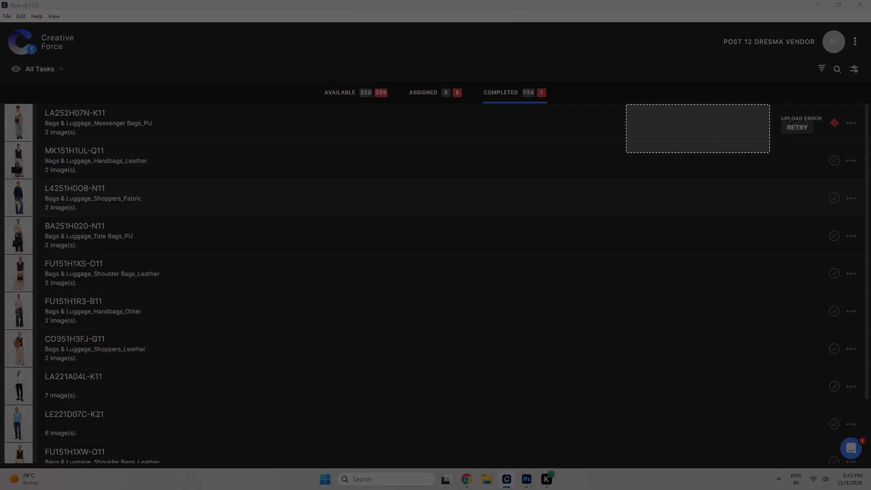
pyautogui.moveTo(870, 157); pyautogui.dragTo(856, 160)
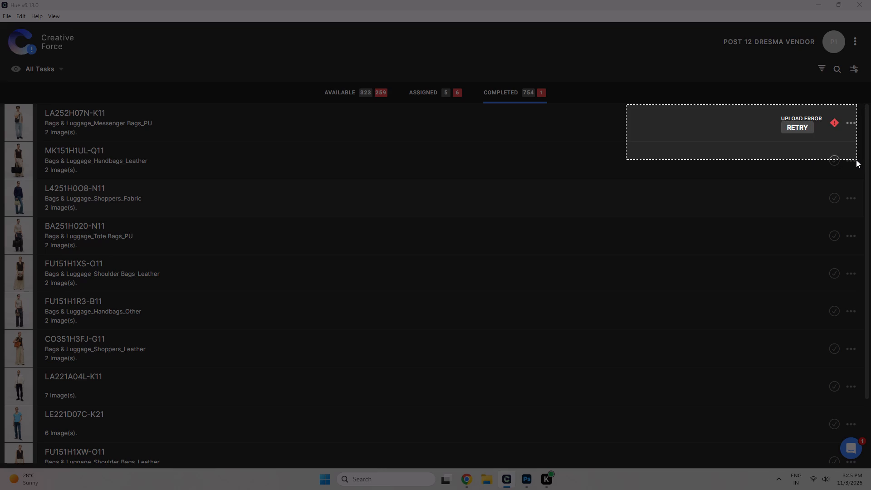
pyautogui.moveTo(856, 160); pyautogui.dragTo(861, 150)
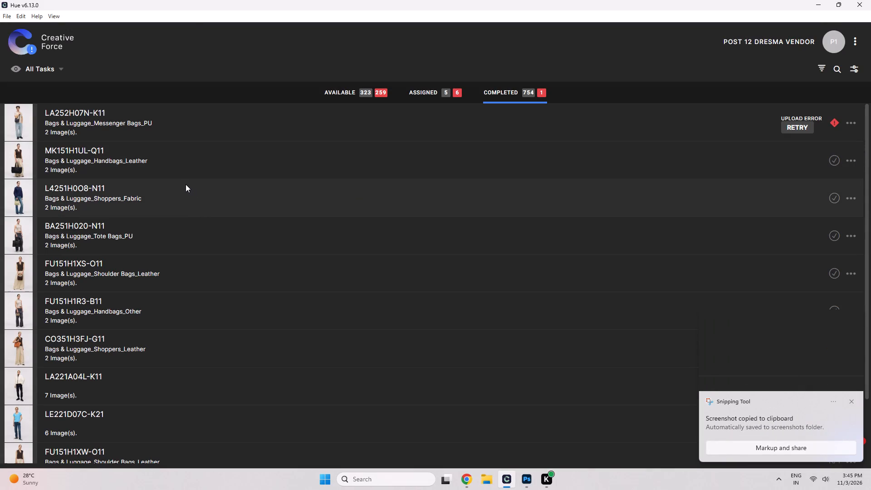
# Capture a screenshot of the LA252H07N-K11 task's thumbnail, name and category details.
pyautogui.press('shift+super+s')
pyautogui.moveTo(7, 99); pyautogui.dragTo(385, 142)
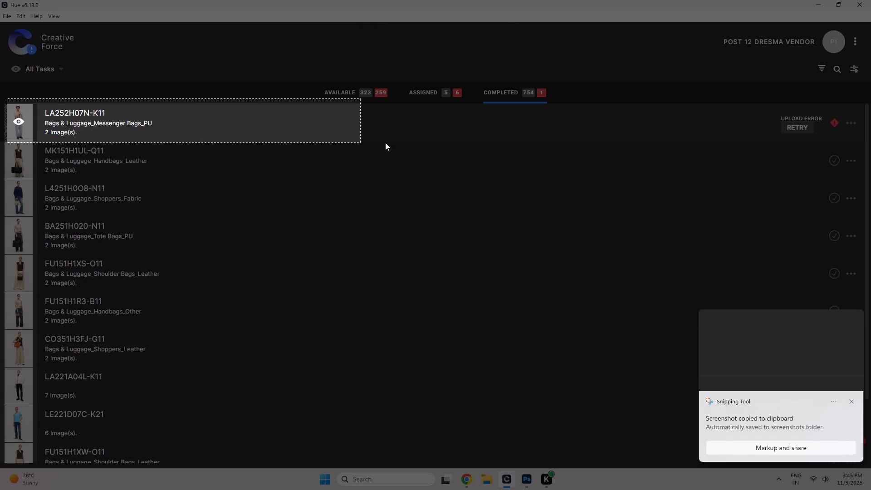
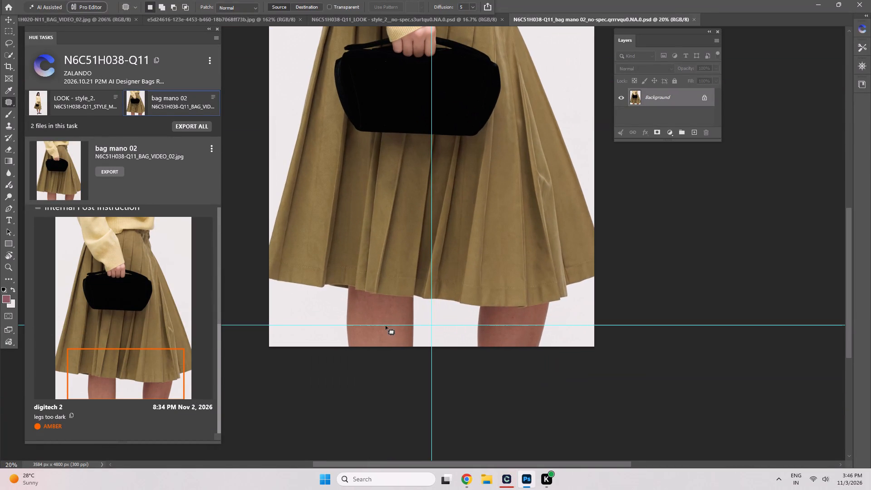
# Select both bare legs in the bag mano 02 image and brighten them with Curves by lifting the RGB midtones.
pyautogui.press('w')
pyautogui.moveTo(381, 309); pyautogui.dragTo(384, 328)
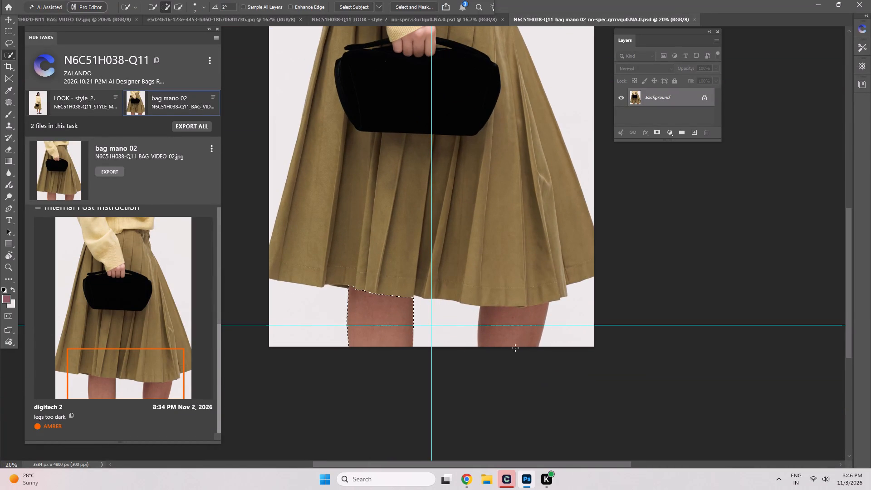
pyautogui.moveTo(532, 314); pyautogui.dragTo(524, 325)
pyautogui.scroll(-11, 524, 338)
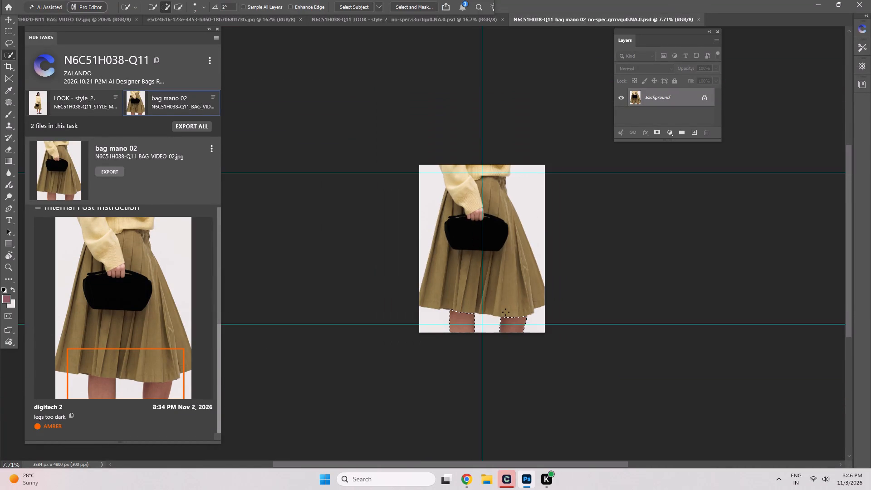
pyautogui.hotkey('ctrl', 'm')
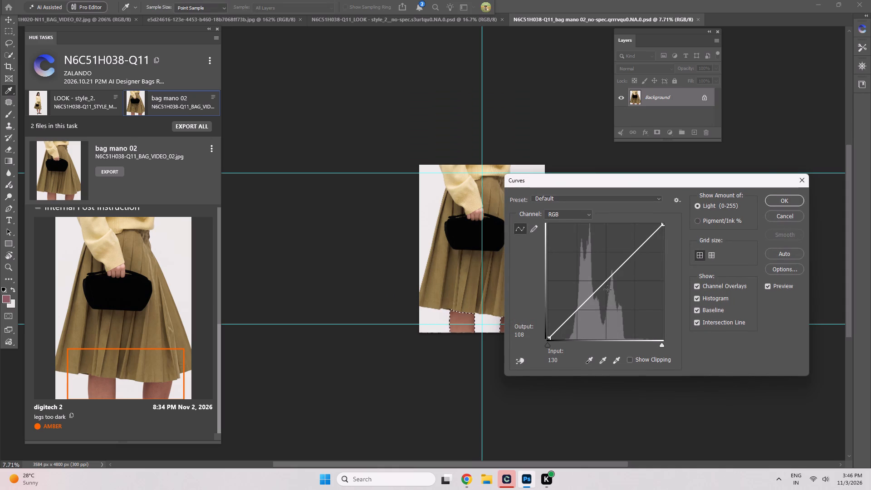
pyautogui.moveTo(606, 282); pyautogui.dragTo(597, 275)
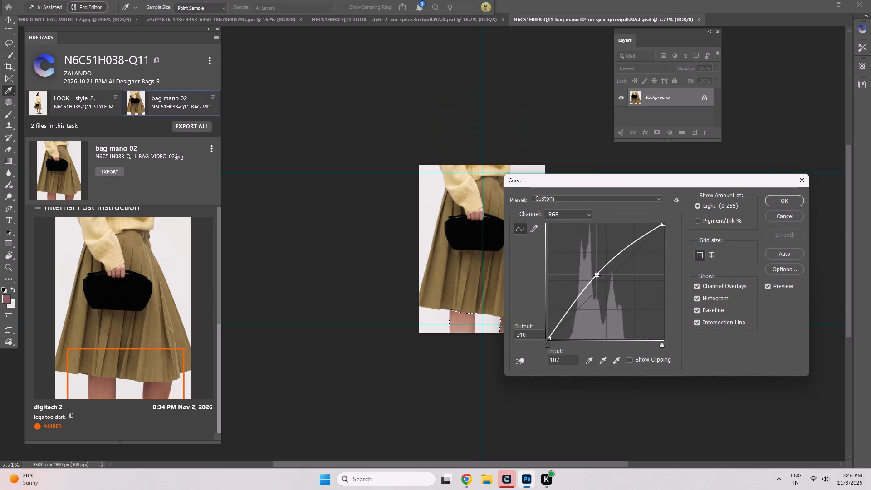
pyautogui.moveTo(597, 275); pyautogui.dragTo(598, 277)
pyautogui.press('Return')
# Apply Color Balance midtones to the selected legs: Cyan-Red -10, Magenta-Green +5, Yellow-Blue +7, and clear the selection.
pyautogui.hotkey('ctrl', 'b')
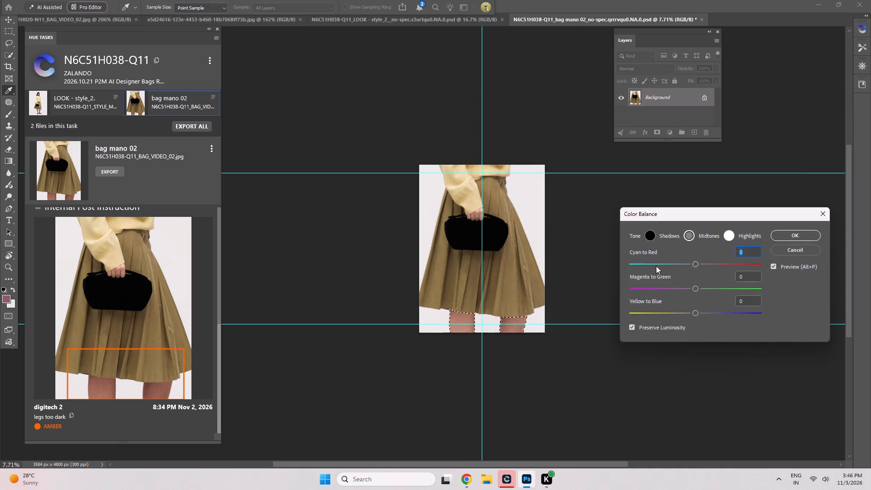
pyautogui.click(757, 253)
pyautogui.press('Down')
pyautogui.press('Down')
pyautogui.press('Down')
pyautogui.press('Down')
pyautogui.press('Down')
pyautogui.press('Down')
pyautogui.press('Down')
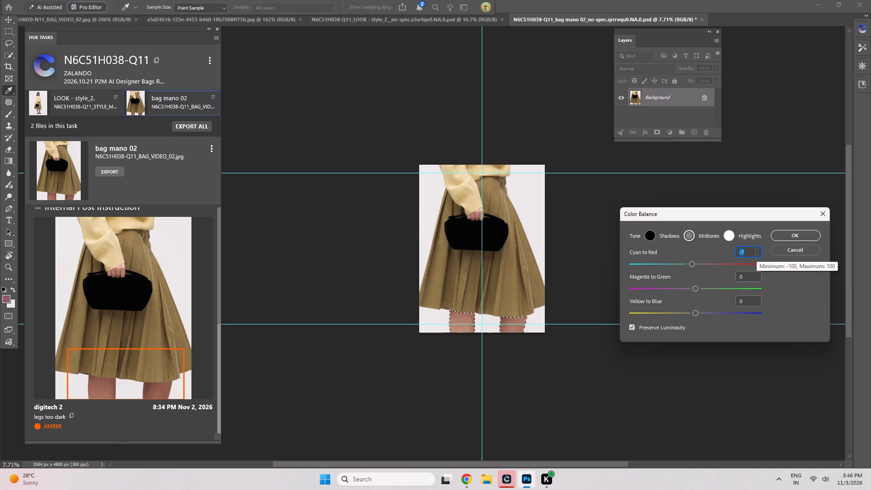
pyautogui.press('Down')
pyautogui.press('Down')
pyautogui.press('Down')
pyautogui.press('Down')
pyautogui.press('Up')
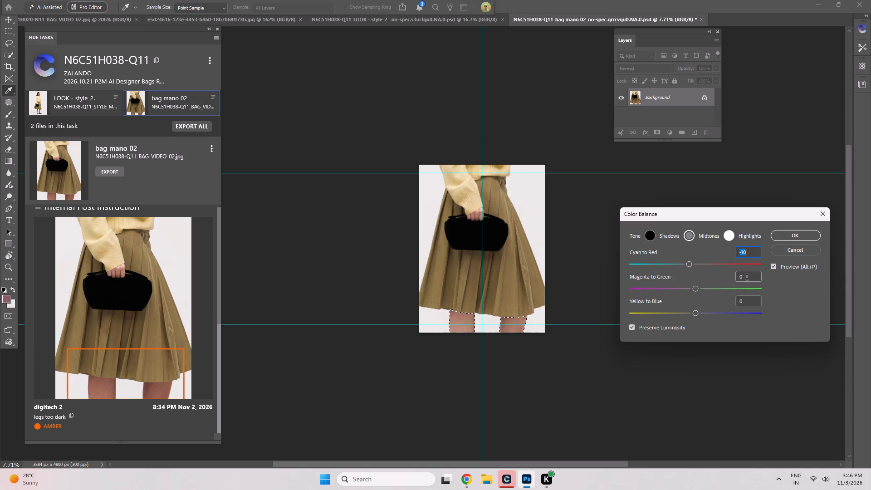
pyautogui.click(742, 304)
pyautogui.press('Down')
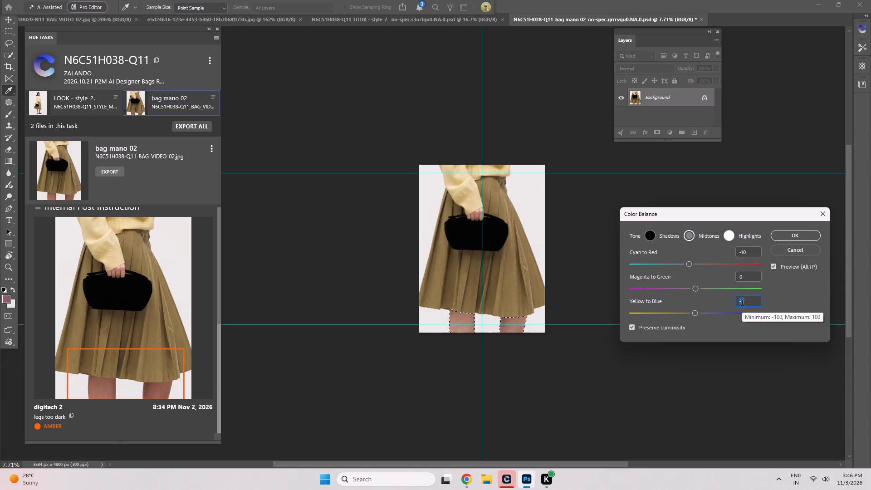
pyautogui.press('Up')
pyautogui.press('Up')
pyautogui.press('Up')
pyautogui.press('Up')
pyautogui.press('Up')
pyautogui.press('Up')
pyautogui.press('Up')
pyautogui.press('Up')
pyautogui.press('Up')
pyautogui.press('Up')
pyautogui.press('Up')
pyautogui.press('Down')
pyautogui.press('Down')
pyautogui.press('Down')
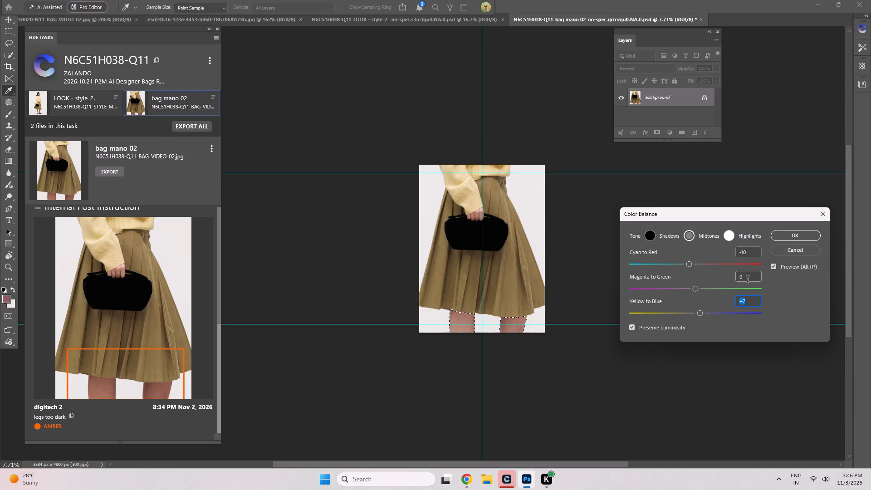
pyautogui.click(749, 278)
pyautogui.press('Up')
pyautogui.press('Up')
pyautogui.press('Up')
pyautogui.press('Up')
pyautogui.press('Up')
pyautogui.press('Return')
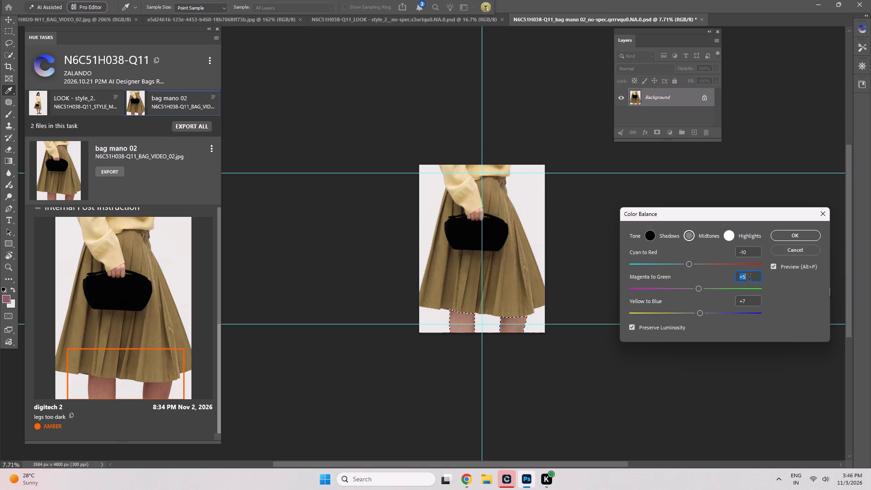
pyautogui.hotkey('ctrl', 'd')
pyautogui.scroll(-5, 416, 317)
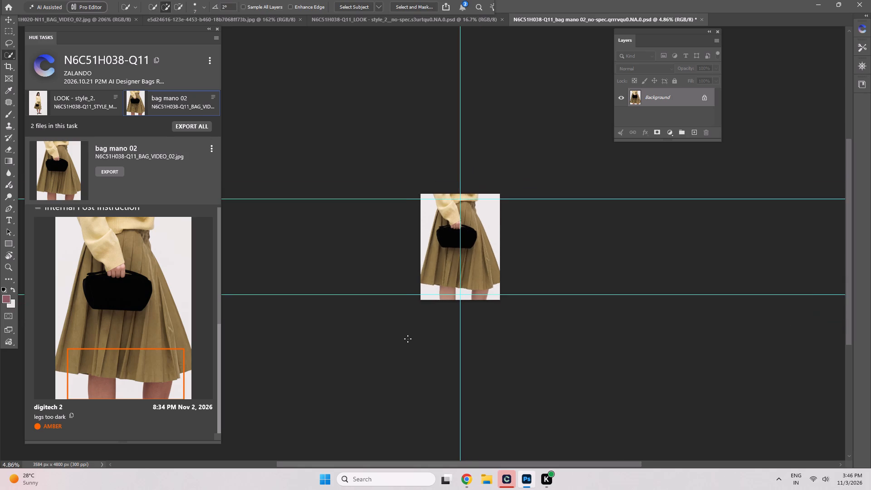
# Patch the uneven skin just below the skirt hem on the model's left leg with cleaner skin from lower down.
pyautogui.press('space')
pyautogui.press('space')
pyautogui.press('space')
pyautogui.press('space')
pyautogui.press('space')
pyautogui.press('space')
pyautogui.press('space')
pyautogui.press('space')
pyautogui.press('space')
pyautogui.press('space')
pyautogui.press('space')
pyautogui.press('space')
pyautogui.press('space')
pyautogui.press('space')
pyautogui.press('space')
pyautogui.press('space')
pyautogui.press('space')
pyautogui.press('space')
pyautogui.press('space')
pyautogui.press('space')
pyautogui.scroll(10, 410, 334)
pyautogui.moveTo(507, 275); pyautogui.dragTo(488, 294)
pyautogui.scroll(15, 543, 392)
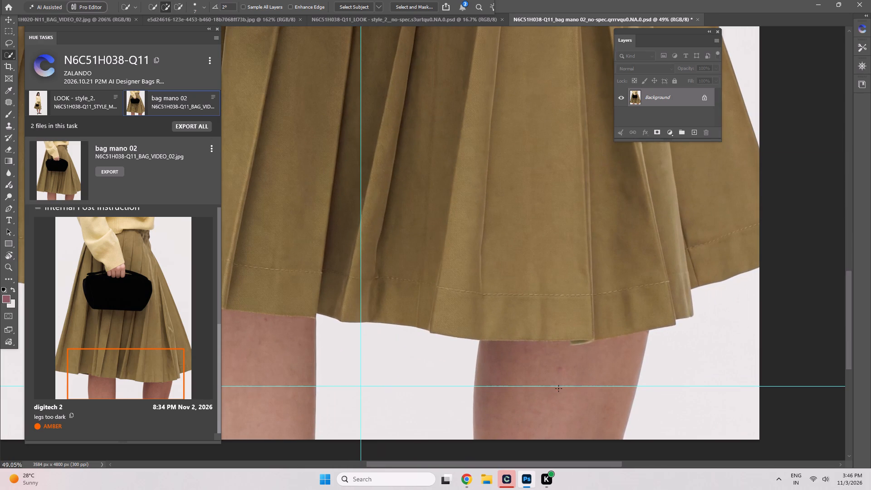
pyautogui.press('j')
pyautogui.click(561, 360)
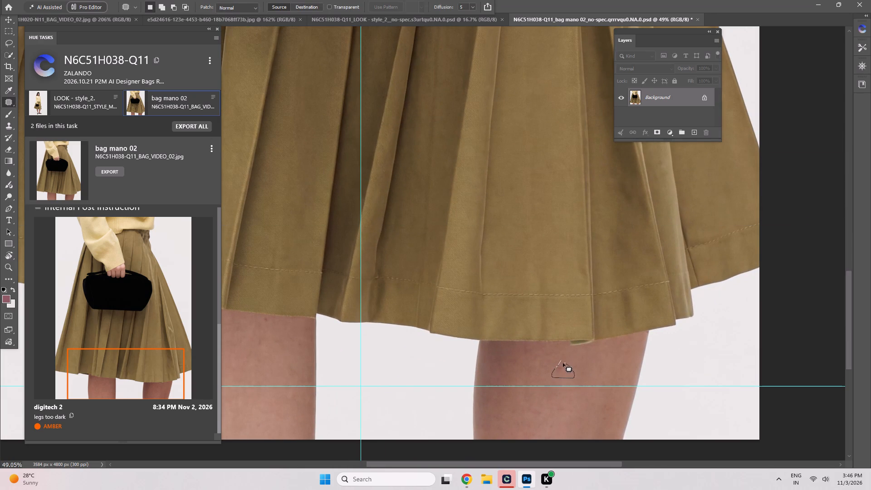
pyautogui.moveTo(563, 370); pyautogui.dragTo(563, 410)
pyautogui.click(563, 410)
# Patch the small skin area just below the hem on the model's right leg with nearby clean skin.
pyautogui.scroll(-4, 561, 404)
pyautogui.press('space')
pyautogui.press('space')
pyautogui.press('space')
pyautogui.press('space')
pyautogui.press('space')
pyautogui.press('space')
pyautogui.press('space')
pyautogui.press('space')
pyautogui.press('space')
pyautogui.press('space')
pyautogui.press('space')
pyautogui.press('space')
pyautogui.press('space')
pyautogui.press('space')
pyautogui.press('space')
pyautogui.press('space')
pyautogui.press('space')
pyautogui.press('space')
pyautogui.press('space')
pyautogui.press('space')
pyautogui.moveTo(520, 382); pyautogui.dragTo(612, 365)
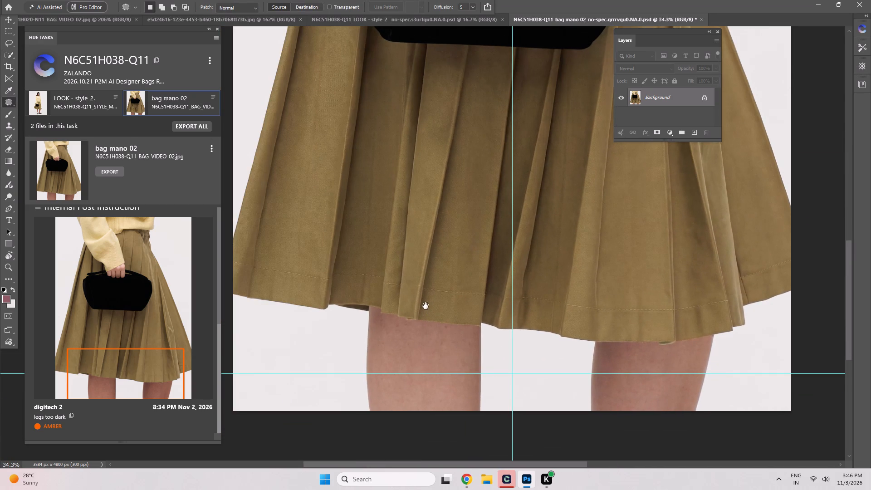
pyautogui.scroll(7, 460, 358)
pyautogui.moveTo(419, 317); pyautogui.dragTo(427, 298)
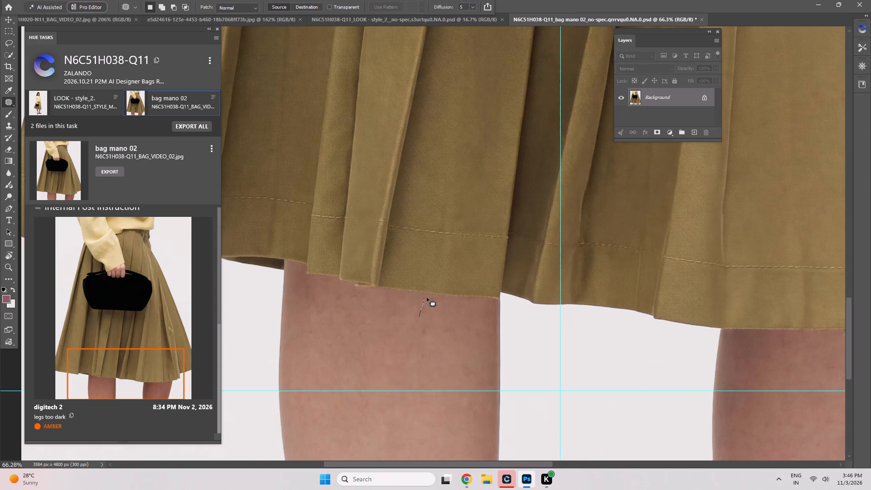
pyautogui.moveTo(427, 298); pyautogui.dragTo(431, 311)
pyautogui.moveTo(435, 304); pyautogui.dragTo(418, 338)
pyautogui.click(418, 338)
# Switch to Hue to check the upload status of LA252H07N-K11 and look through the assigned tasks.
pyautogui.scroll(-14, 413, 348)
pyautogui.press('space')
pyautogui.press('space')
pyautogui.press('space')
pyautogui.press('space')
pyautogui.press('space')
pyautogui.press('space')
pyautogui.press('space')
pyautogui.press('space')
pyautogui.press('space')
pyautogui.press('space')
pyautogui.press('space')
pyautogui.press('space')
pyautogui.press('space')
pyautogui.press('space')
pyautogui.press('space')
pyautogui.press('space')
pyautogui.press('space')
pyautogui.press('space')
pyautogui.press('space')
pyautogui.press('space')
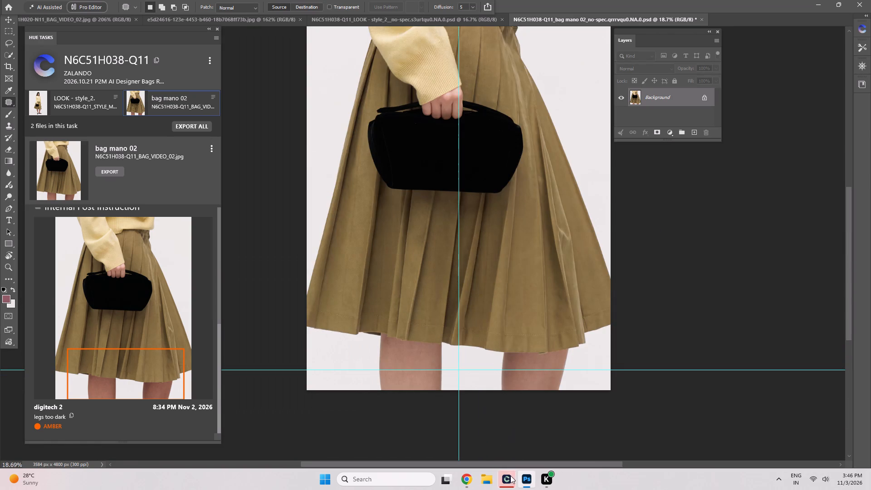
pyautogui.click(510, 476)
pyautogui.click(790, 128)
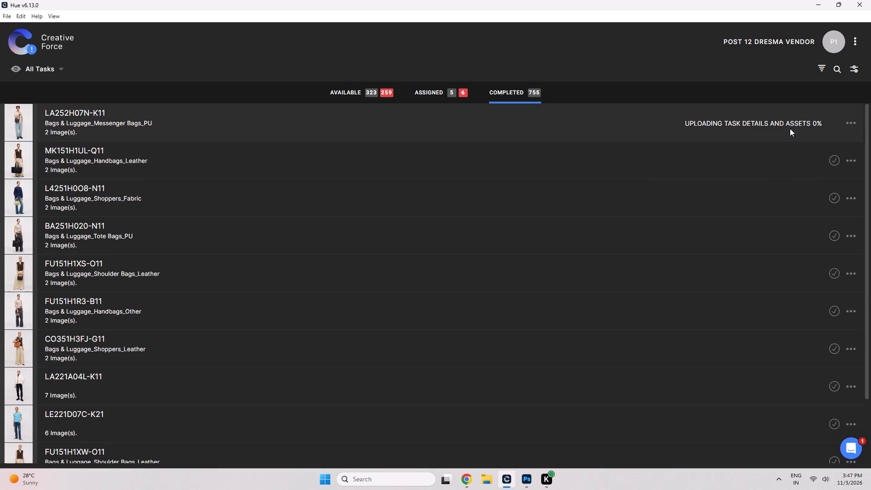
pyautogui.click(431, 94)
pyautogui.scroll(-10, 251, 372)
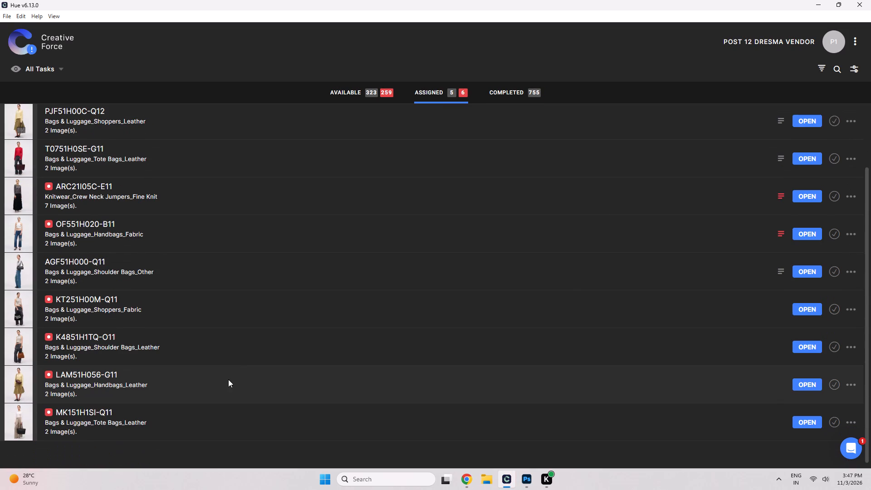
pyautogui.scroll(14, 161, 363)
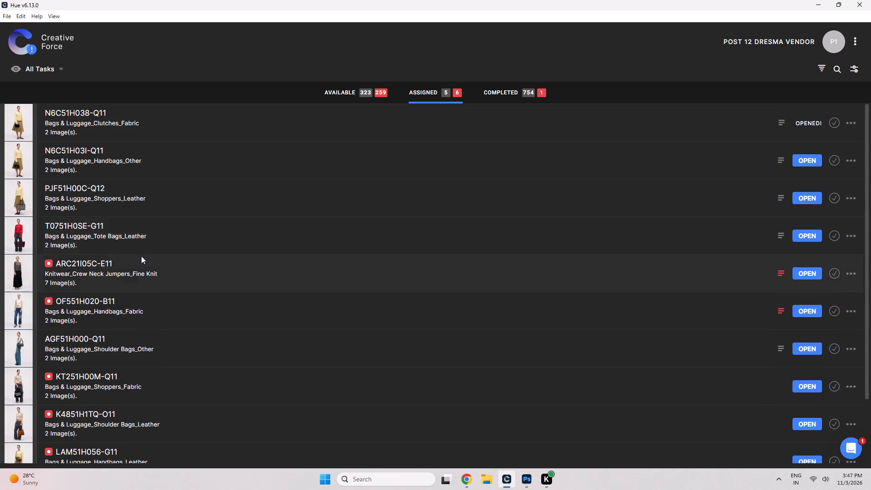
# Return to Photoshop and examine the corrected legs against the whole bag mano 02 image.
pyautogui.click(523, 488)
pyautogui.scroll(6, 531, 330)
pyautogui.scroll(-11, 531, 330)
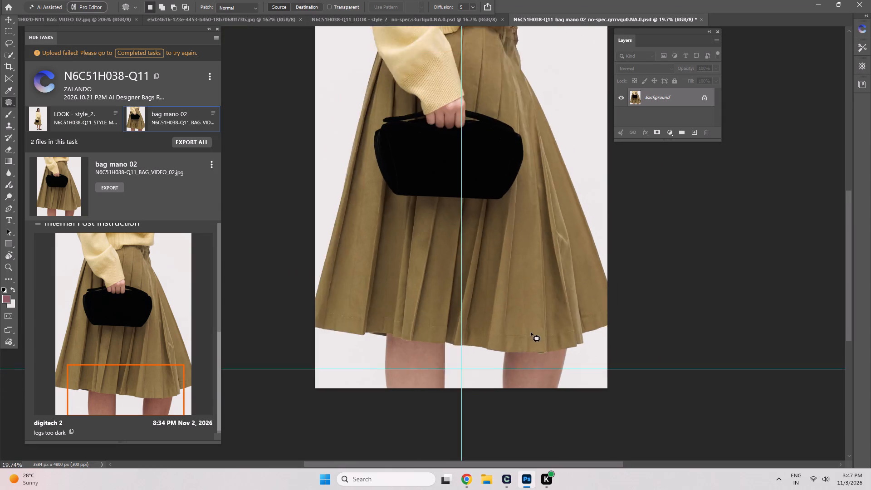
pyautogui.press('space')
pyautogui.press('space')
pyautogui.press('space')
pyautogui.press('space')
pyautogui.press('space')
pyautogui.press('space')
pyautogui.press('space')
pyautogui.press('space')
pyautogui.press('space')
pyautogui.press('space')
pyautogui.press('space')
pyautogui.press('space')
pyautogui.press('space')
pyautogui.press('space')
pyautogui.press('space')
pyautogui.press('space')
pyautogui.press('space')
pyautogui.press('space')
pyautogui.press('space')
pyautogui.press('space')
pyautogui.scroll(-1, 531, 332)
pyautogui.moveTo(493, 273); pyautogui.dragTo(479, 259)
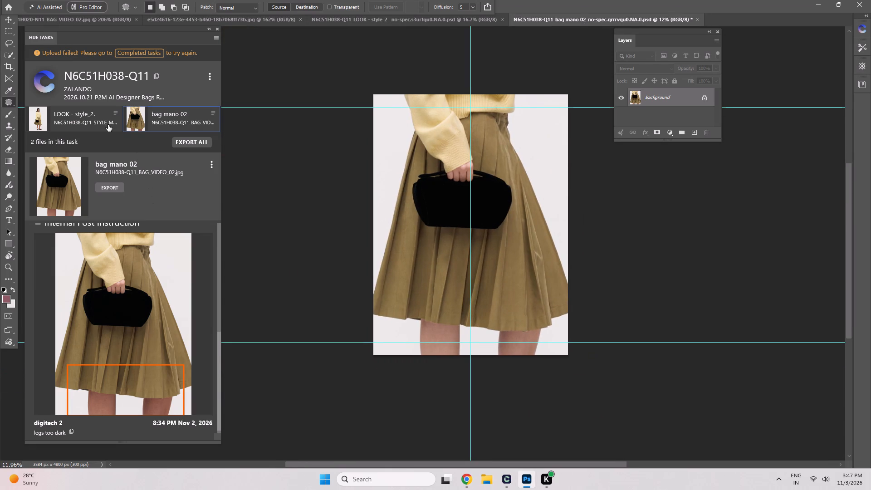
# Open the LOOK - style_2 image of N6C51H038-Q11 and select the visible skin of both hands with the Quick Selection tool.
pyautogui.click(107, 125)
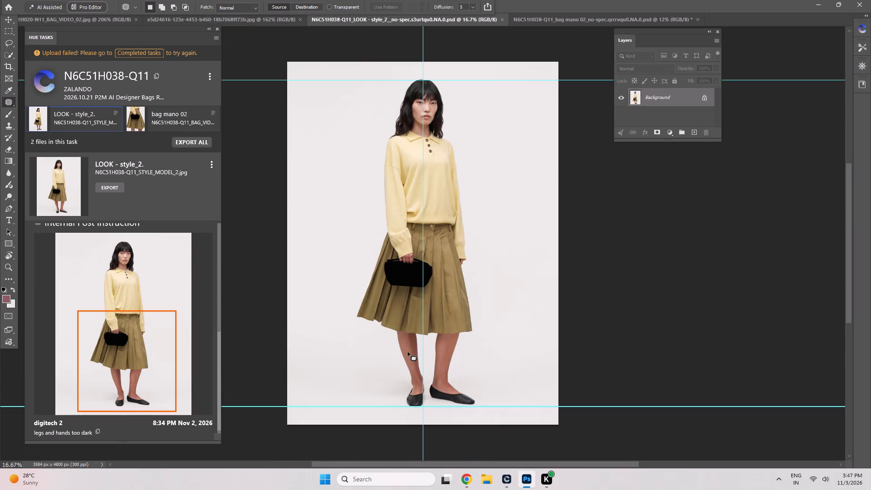
pyautogui.scroll(5, 408, 352)
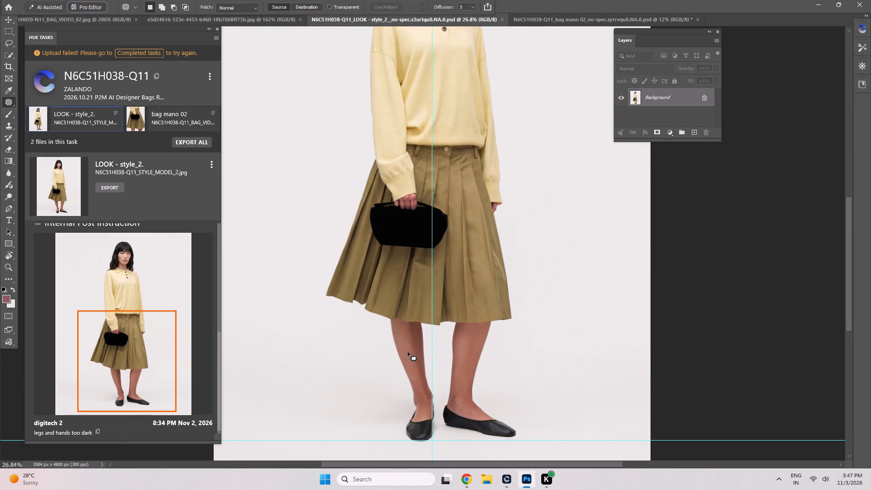
pyautogui.press('space')
pyautogui.press('space')
pyautogui.press('space')
pyautogui.press('space')
pyautogui.press('space')
pyautogui.press('space')
pyautogui.press('space')
pyautogui.press('space')
pyautogui.press('space')
pyautogui.press('space')
pyautogui.press('space')
pyautogui.press('space')
pyautogui.press('space')
pyautogui.press('space')
pyautogui.press('space')
pyautogui.press('space')
pyautogui.press('space')
pyautogui.press('space')
pyautogui.press('space')
pyautogui.press('space')
pyautogui.moveTo(420, 148); pyautogui.dragTo(405, 295)
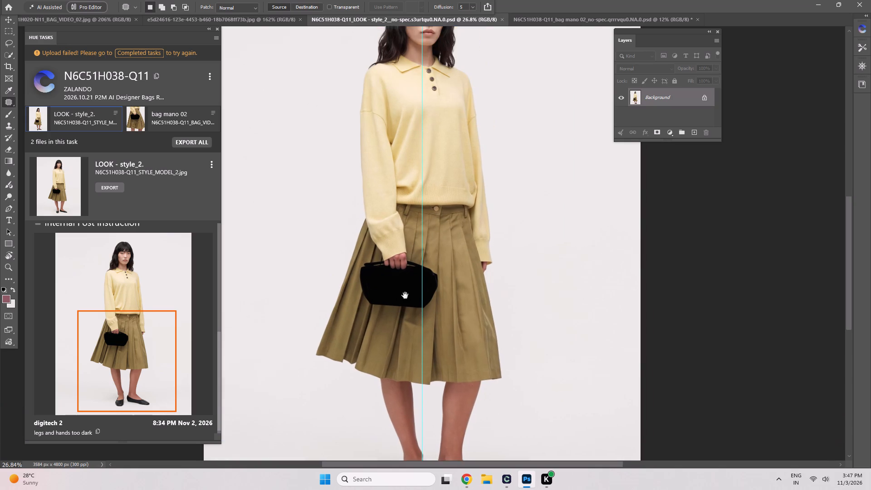
pyautogui.moveTo(405, 295); pyautogui.dragTo(405, 296)
pyautogui.scroll(3, 420, 355)
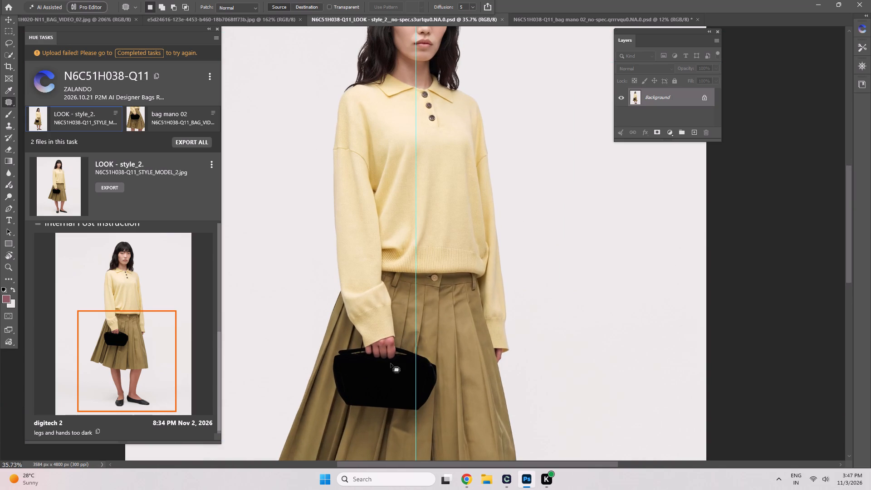
pyautogui.press('w')
pyautogui.click(378, 347)
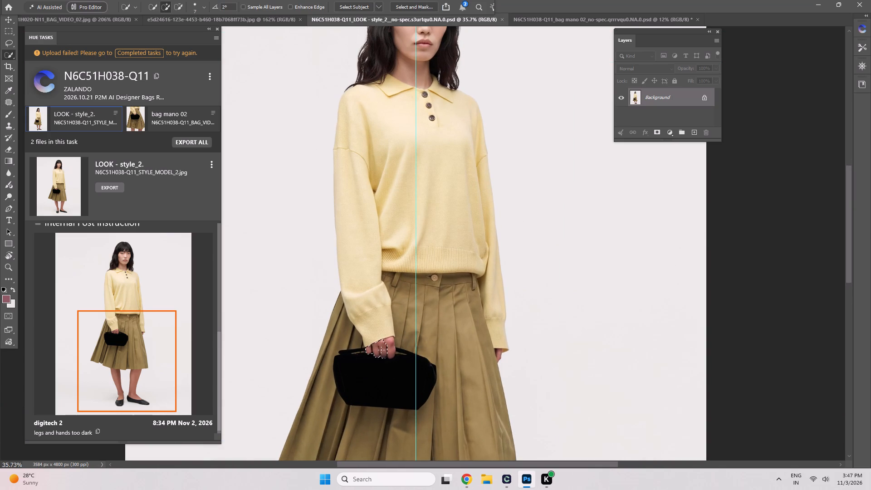
pyautogui.moveTo(388, 340); pyautogui.dragTo(393, 353)
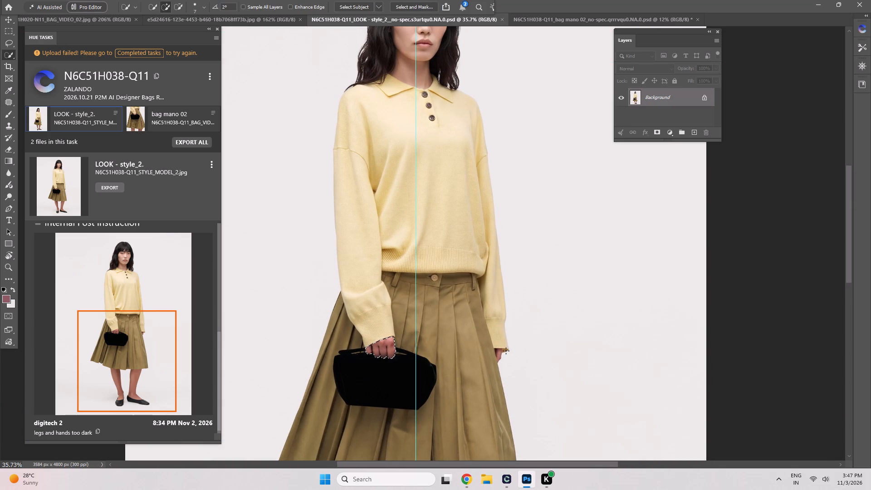
pyautogui.moveTo(498, 354); pyautogui.dragTo(499, 350)
pyautogui.click(499, 350)
# Lighten the selected hands with Curves by raising a midtone point on the RGB channel to an output of about 140.
pyautogui.hotkey('ctrl', 'm')
pyautogui.moveTo(608, 280); pyautogui.dragTo(603, 279)
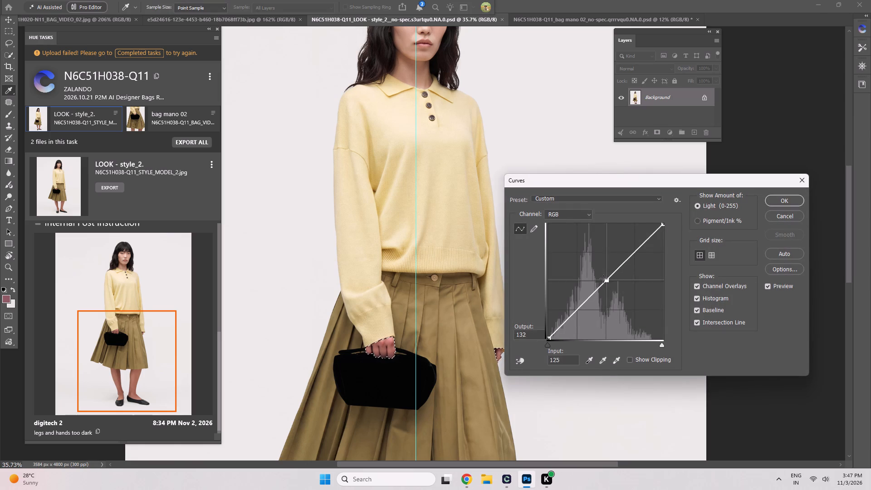
pyautogui.moveTo(603, 279); pyautogui.dragTo(592, 275)
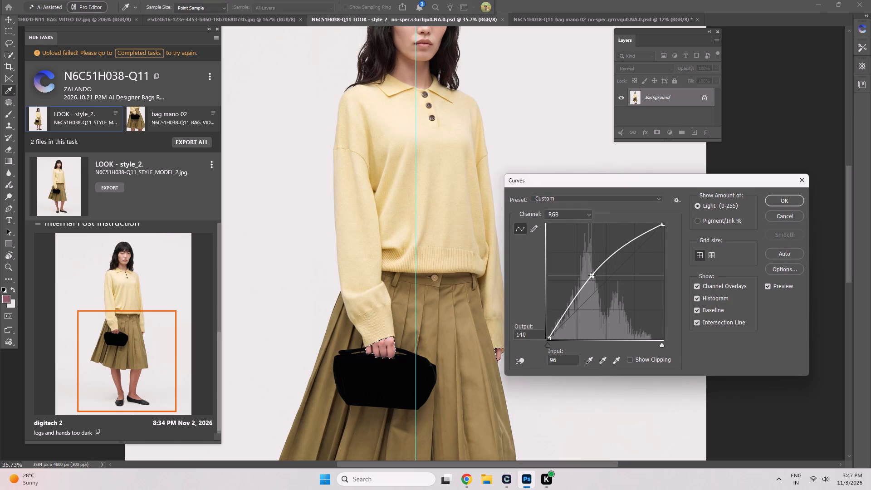
pyautogui.moveTo(592, 275); pyautogui.dragTo(595, 275)
pyautogui.press('Return')
# Adjust the hands' midtones with Color Balance: Magenta to Green +11, Yellow to Blue -4 and slightly more red; clear the selection.
pyautogui.hotkey('ctrl', 'b')
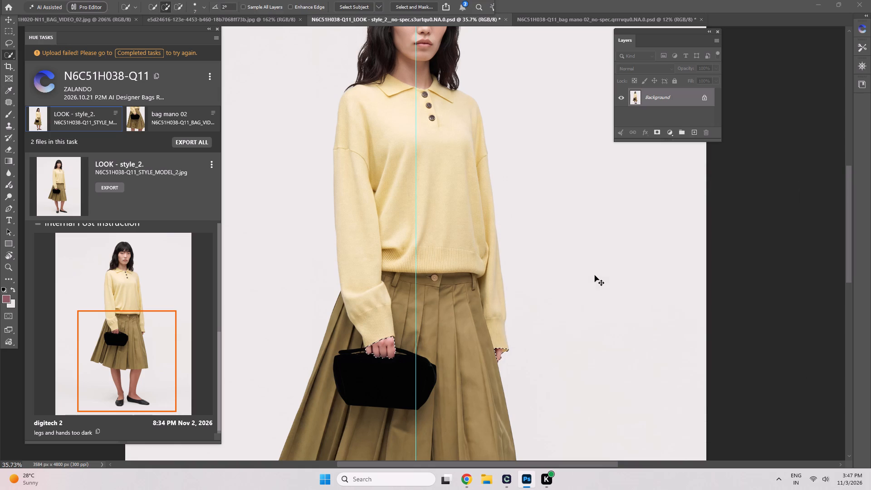
pyautogui.click(760, 277)
pyautogui.press('Up')
pyautogui.press('Up')
pyautogui.press('Up')
pyautogui.press('Up')
pyautogui.press('Up')
pyautogui.press('Up')
pyautogui.press('Up')
pyautogui.press('Up')
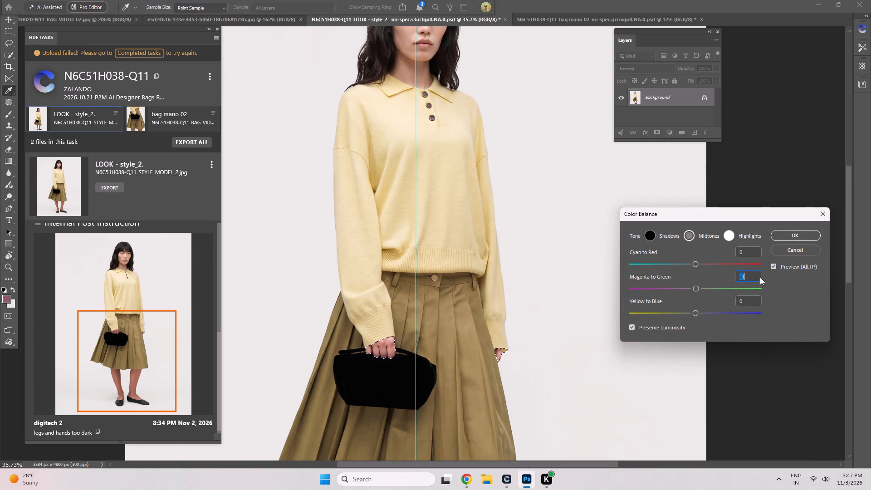
pyautogui.press('Up')
pyautogui.press('Up')
pyautogui.press('Up')
pyautogui.press('Up')
pyautogui.click(745, 301)
pyautogui.press('Down')
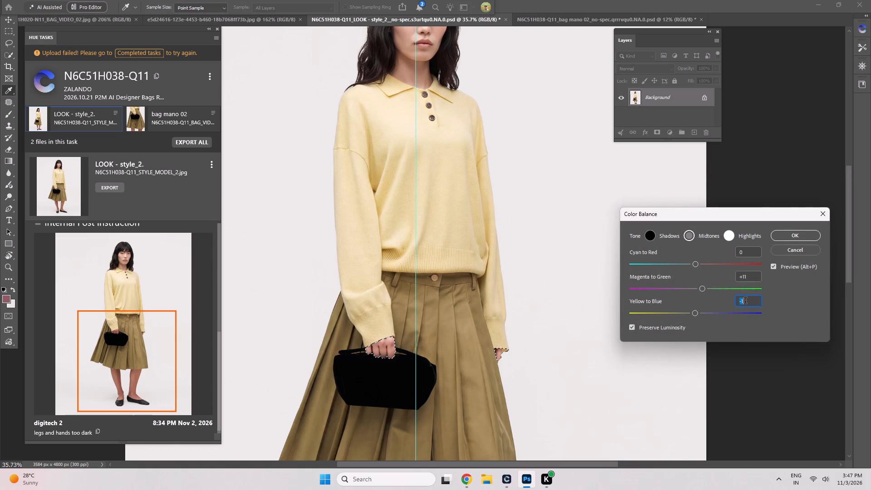
pyautogui.press('Down')
pyautogui.press('Down')
pyautogui.press('Down')
pyautogui.click(751, 250)
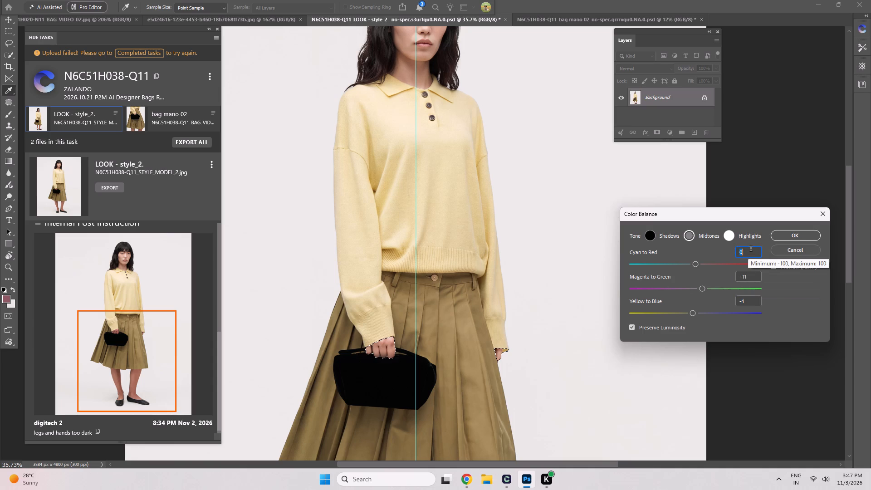
pyautogui.press('Up')
pyautogui.press('Up')
pyautogui.press('Up')
pyautogui.press('Up')
pyautogui.press('Return')
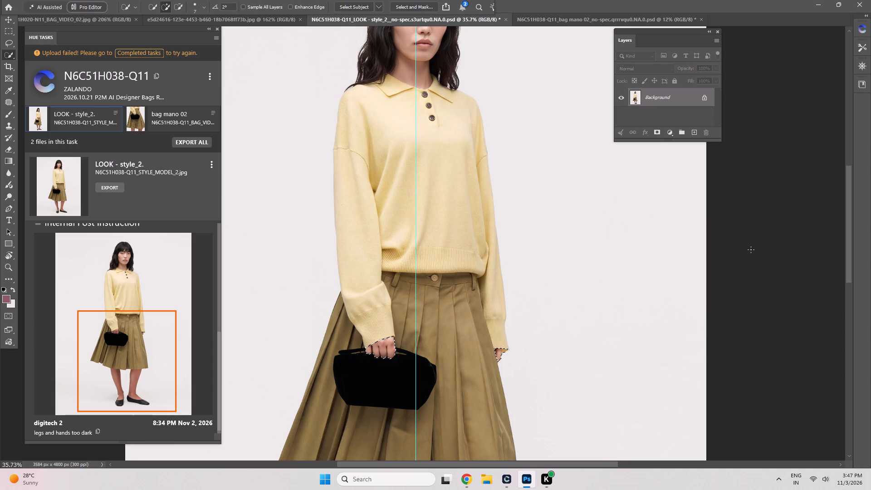
pyautogui.hotkey('ctrl', 'd')
# Select the skin of both legs between the skirt hem and the shoes.
pyautogui.press('space')
pyautogui.press('space')
pyautogui.press('space')
pyautogui.press('space')
pyautogui.press('space')
pyautogui.press('space')
pyautogui.press('space')
pyautogui.press('space')
pyautogui.press('space')
pyautogui.press('space')
pyautogui.press('space')
pyautogui.press('space')
pyautogui.press('space')
pyautogui.press('space')
pyautogui.press('space')
pyautogui.press('space')
pyautogui.press('space')
pyautogui.press('space')
pyautogui.press('space')
pyautogui.press('space')
pyautogui.scroll(-3, 413, 335)
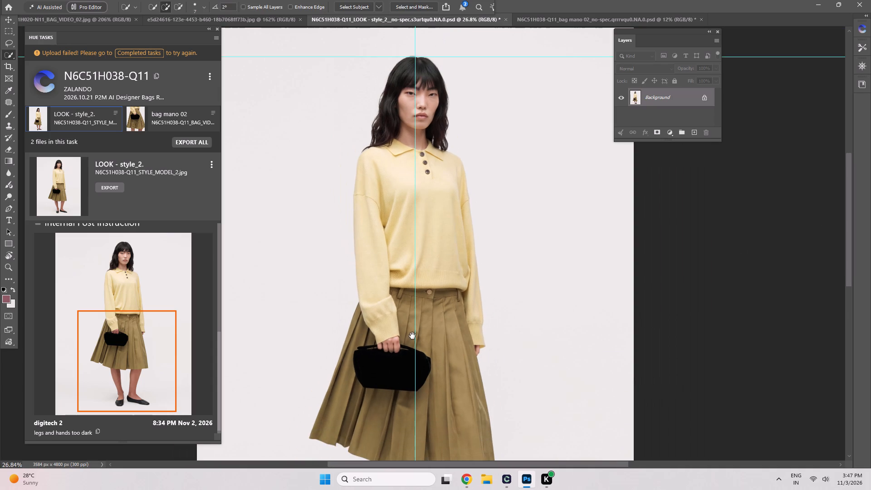
pyautogui.moveTo(403, 394); pyautogui.dragTo(413, 290)
pyautogui.moveTo(400, 376); pyautogui.dragTo(402, 388)
pyautogui.press('space')
pyautogui.press('space')
pyautogui.press('space')
pyautogui.press('space')
pyautogui.press('space')
pyautogui.press('space')
pyautogui.press('space')
pyautogui.moveTo(416, 413); pyautogui.dragTo(422, 349)
pyautogui.moveTo(452, 341); pyautogui.dragTo(457, 355)
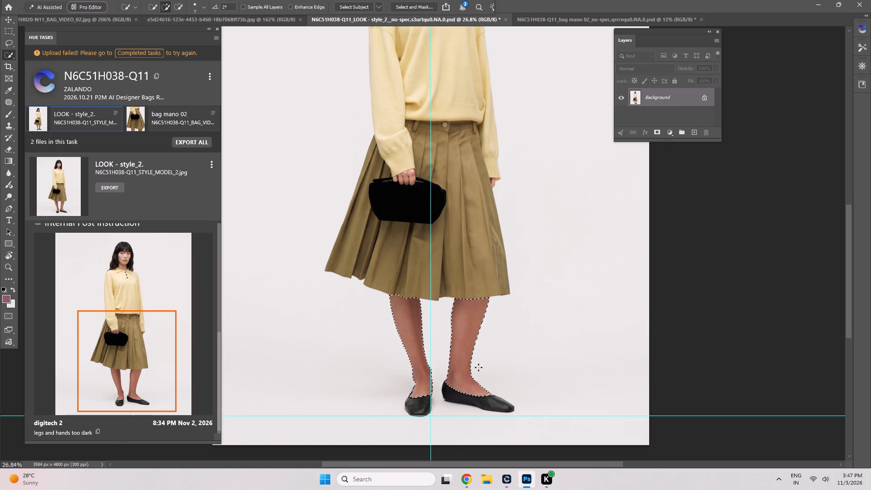
# Lighten the selected legs with Curves by raising the RGB midtones from an input of about 115 to an output of about 139.
pyautogui.scroll(-6, 480, 367)
pyautogui.hotkey('ctrl', 'm')
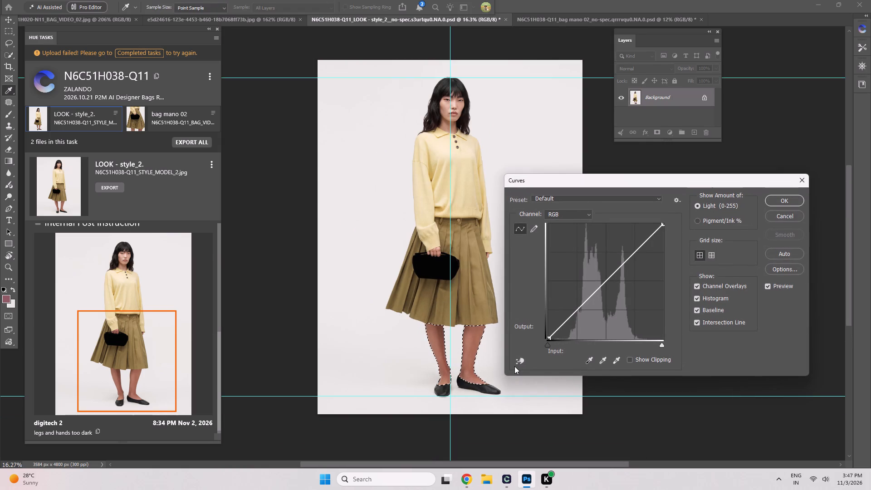
pyautogui.moveTo(607, 281); pyautogui.dragTo(600, 276)
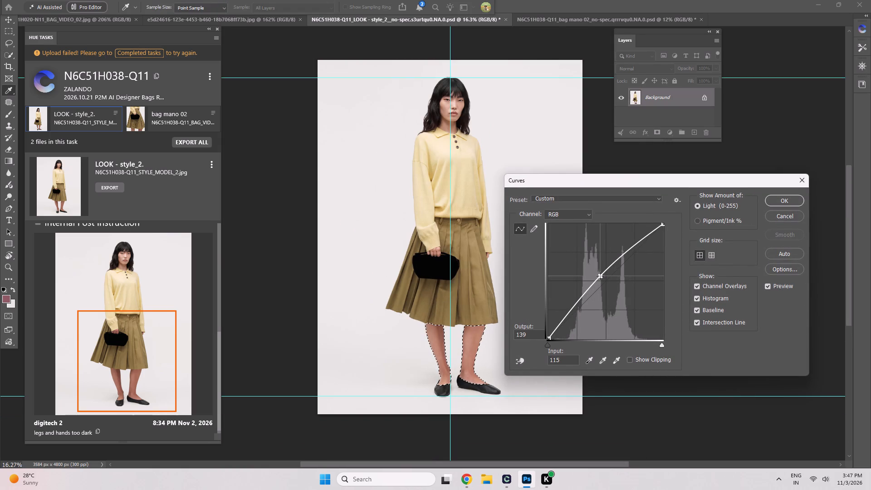
pyautogui.moveTo(600, 276); pyautogui.dragTo(600, 275)
pyautogui.press('Return')
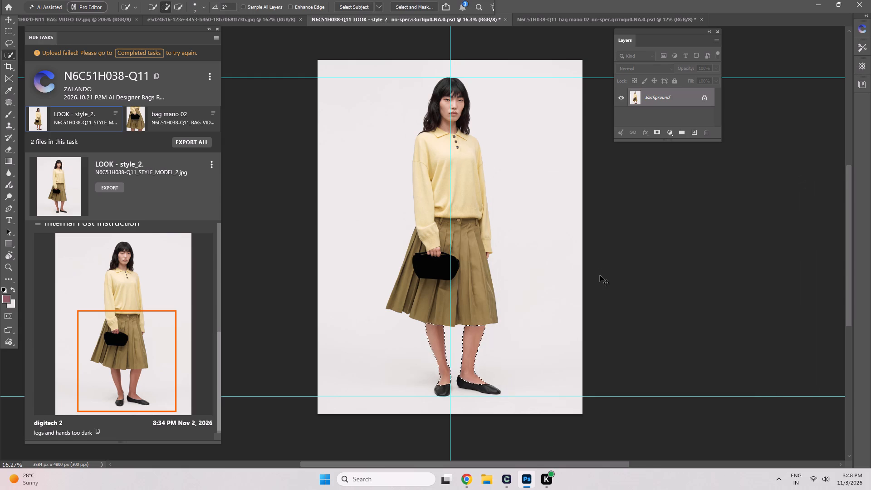
# Reduce the legs' midtone redness with Color Balance, setting Cyan to Red to -12, and clear the selection.
pyautogui.hotkey('ctrl', 'b')
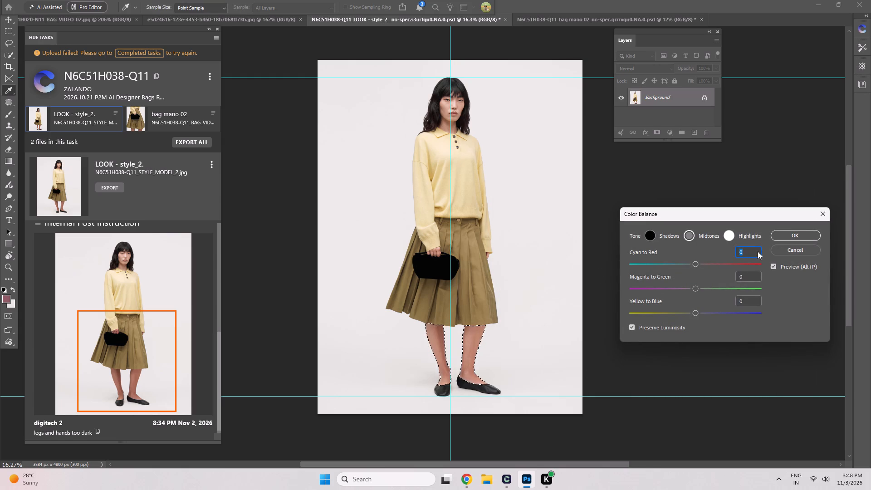
pyautogui.press('Down')
pyautogui.press('Down')
pyautogui.press('Down')
pyautogui.press('Down')
pyautogui.press('Down')
pyautogui.press('Down')
pyautogui.press('Down')
pyautogui.press('Down')
pyautogui.press('Down')
pyautogui.press('Down')
pyautogui.press('Down')
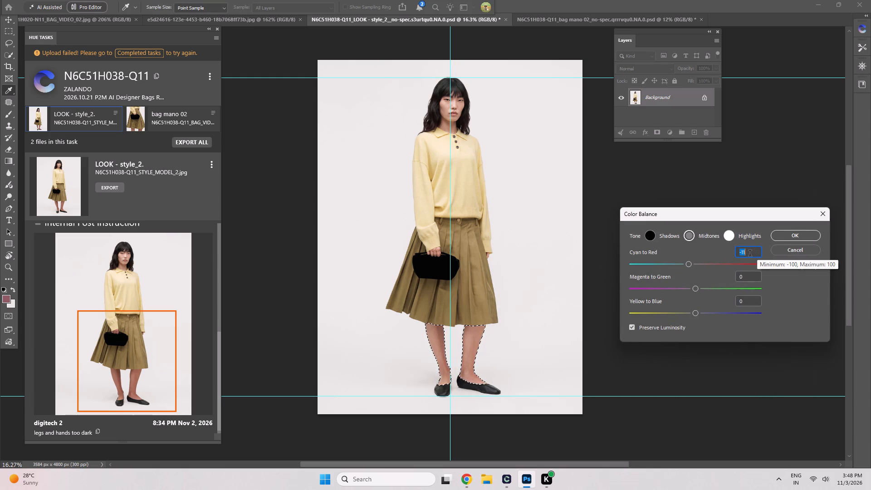
pyautogui.press('Down')
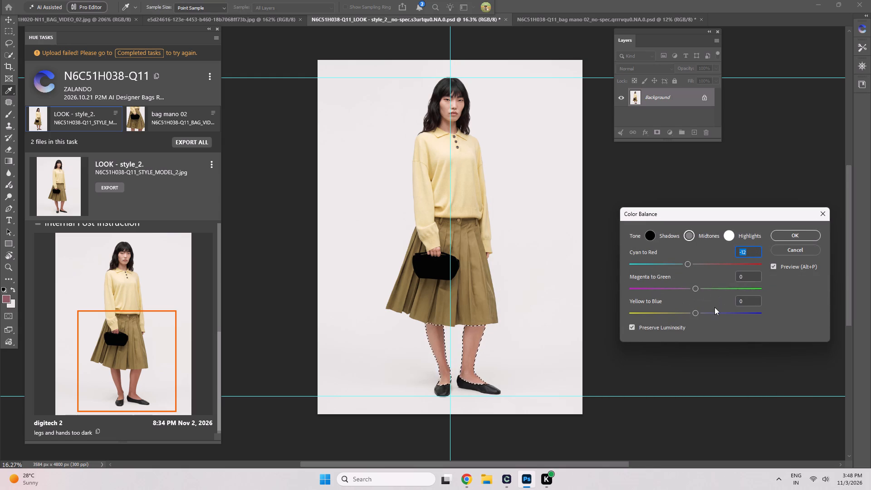
pyautogui.click(790, 232)
pyautogui.press('space')
pyautogui.press('space')
pyautogui.press('space')
pyautogui.press('space')
pyautogui.press('space')
pyautogui.press('space')
pyautogui.press('space')
pyautogui.press('space')
pyautogui.press('space')
pyautogui.press('space')
pyautogui.press('space')
pyautogui.press('space')
pyautogui.press('space')
pyautogui.press('space')
pyautogui.press('space')
pyautogui.press('space')
pyautogui.press('space')
pyautogui.press('space')
pyautogui.press('space')
pyautogui.press('space')
pyautogui.scroll(11, 444, 345)
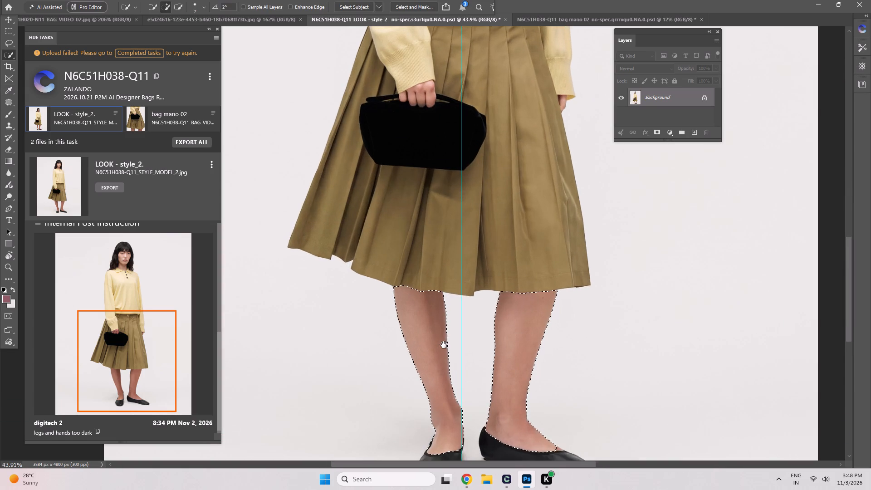
pyautogui.moveTo(470, 264); pyautogui.dragTo(470, 299)
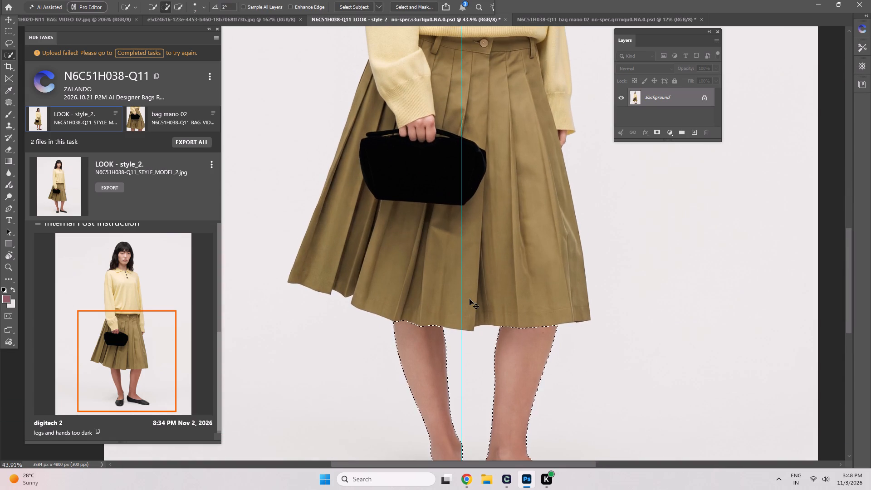
pyautogui.hotkey('ctrl', 'd')
# Patch a small area of skin on the upper leg just below the skirt hem with nearby leg skin.
pyautogui.press('space')
pyautogui.press('space')
pyautogui.press('space')
pyautogui.press('space')
pyautogui.press('space')
pyautogui.press('space')
pyautogui.press('space')
pyautogui.press('space')
pyautogui.press('space')
pyautogui.press('space')
pyautogui.press('space')
pyautogui.press('space')
pyautogui.press('space')
pyautogui.press('space')
pyautogui.press('space')
pyautogui.press('space')
pyautogui.press('space')
pyautogui.press('space')
pyautogui.press('space')
pyautogui.press('space')
pyautogui.scroll(-4, 454, 308)
pyautogui.scroll(10, 512, 325)
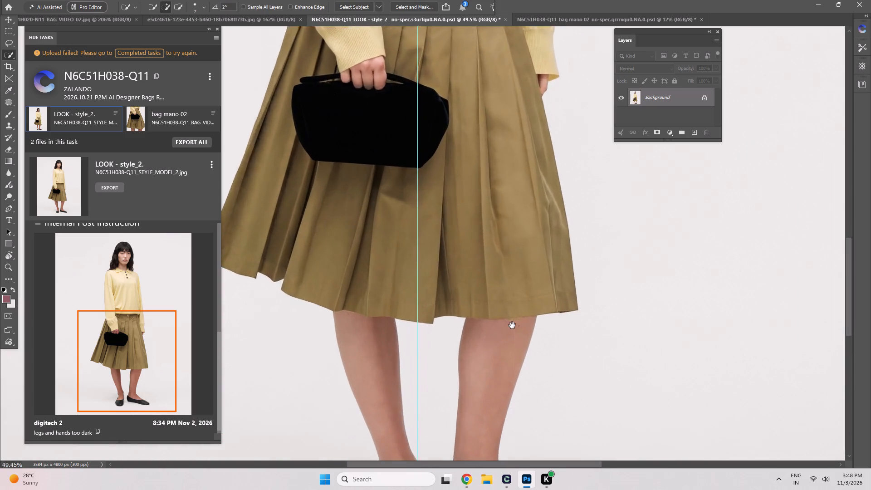
pyautogui.scroll(5, 512, 325)
pyautogui.press('j')
pyautogui.moveTo(517, 327); pyautogui.dragTo(524, 322)
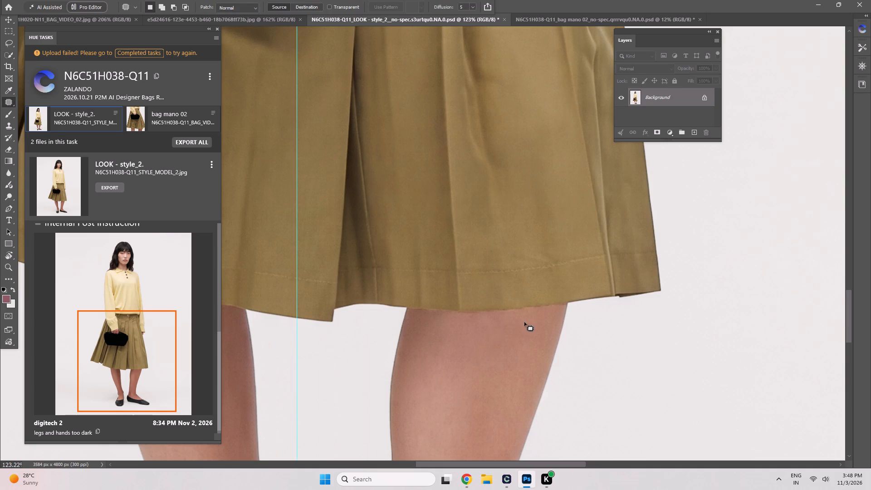
pyautogui.moveTo(524, 322); pyautogui.dragTo(528, 333)
pyautogui.moveTo(528, 328); pyautogui.dragTo(509, 354)
pyautogui.click(509, 354)
pyautogui.scroll(-12, 507, 352)
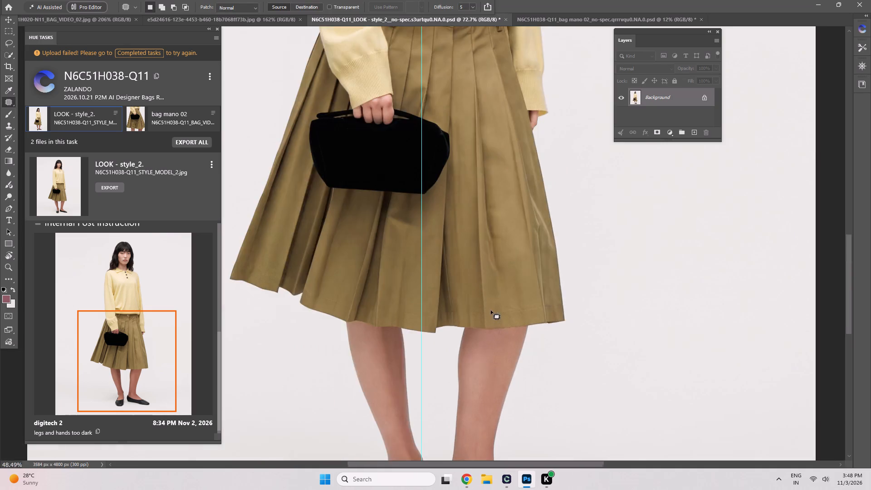
# Examine the whole LOOK - style_2 image and compare its skin tones with the bag mano 02 image.
pyautogui.scroll(-4, 491, 310)
pyautogui.press('space')
pyautogui.press('space')
pyautogui.press('space')
pyautogui.press('space')
pyautogui.press('space')
pyautogui.press('space')
pyautogui.press('space')
pyautogui.press('space')
pyautogui.press('space')
pyautogui.press('space')
pyautogui.press('space')
pyautogui.press('space')
pyautogui.press('space')
pyautogui.press('space')
pyautogui.press('space')
pyautogui.press('space')
pyautogui.press('space')
pyautogui.press('space')
pyautogui.press('space')
pyautogui.press('space')
pyautogui.moveTo(451, 226); pyautogui.dragTo(451, 257)
pyautogui.scroll(-5, 451, 250)
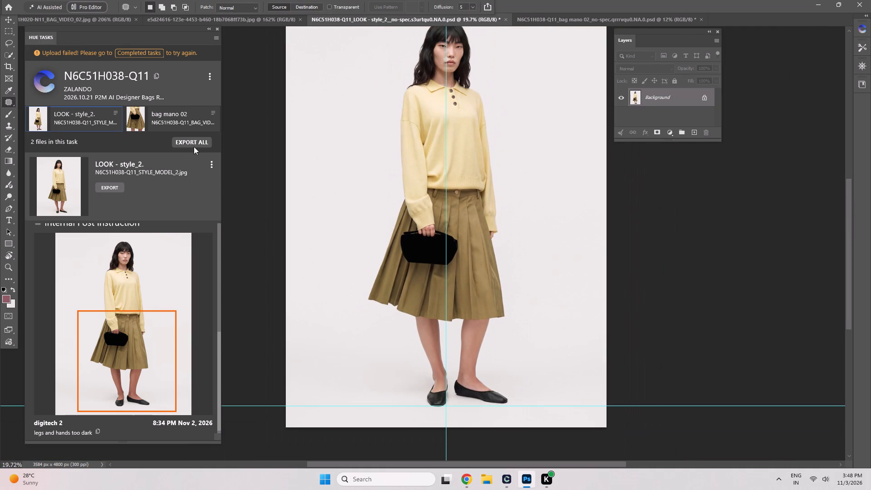
pyautogui.click(182, 124)
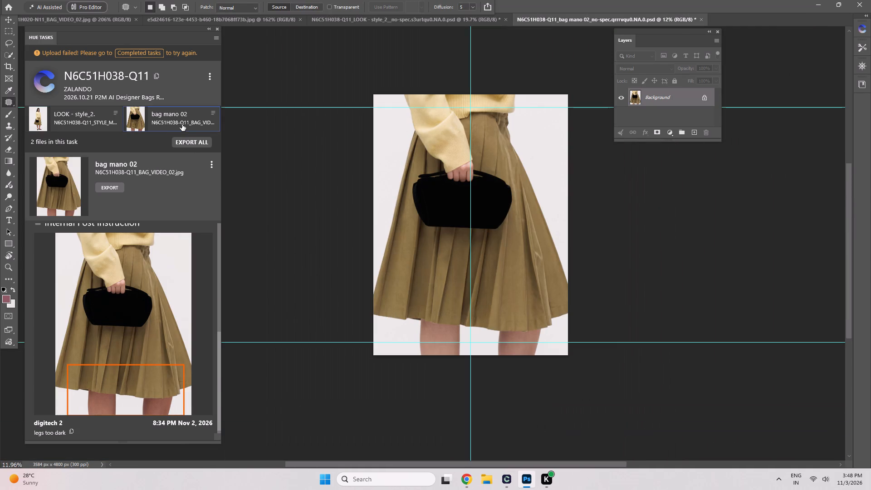
pyautogui.click(114, 120)
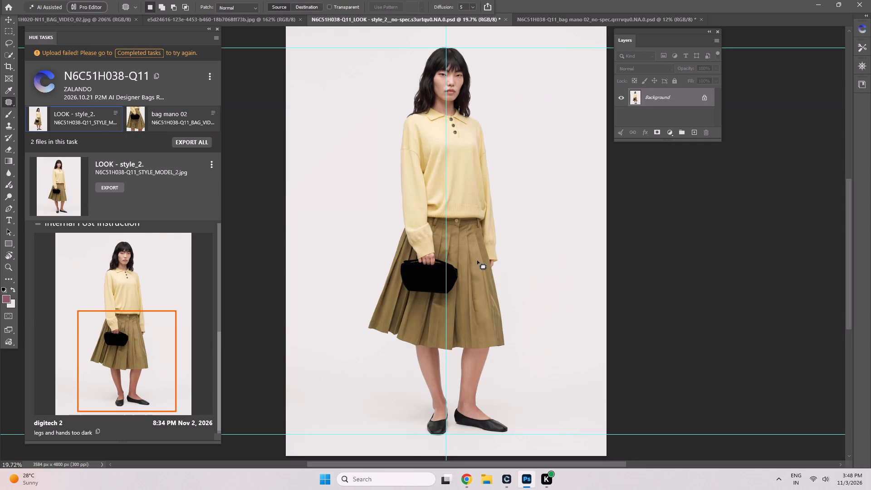
pyautogui.click(165, 113)
pyautogui.click(99, 114)
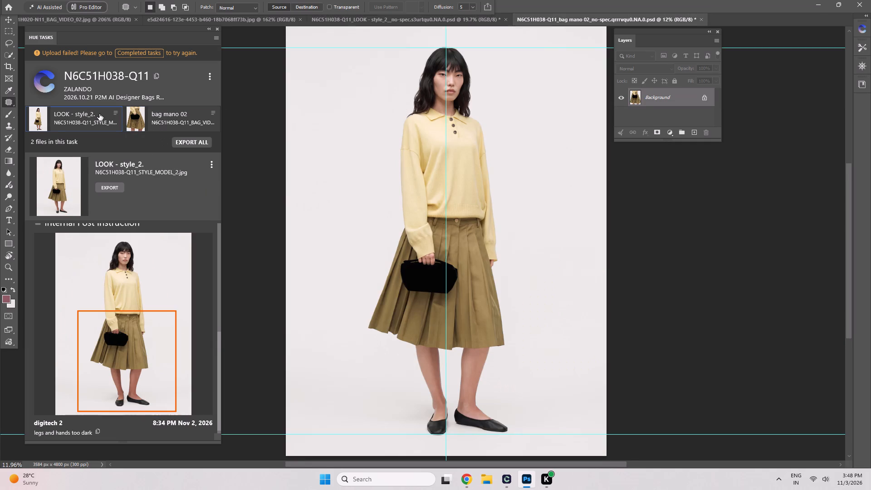
pyautogui.scroll(10, 461, 152)
pyautogui.press('space')
pyautogui.press('space')
pyautogui.press('space')
pyautogui.press('space')
pyautogui.press('space')
pyautogui.press('space')
pyautogui.press('space')
pyautogui.press('space')
pyautogui.press('space')
pyautogui.press('space')
pyautogui.press('space')
pyautogui.press('space')
pyautogui.press('space')
pyautogui.press('space')
pyautogui.press('space')
pyautogui.press('space')
pyautogui.press('space')
pyautogui.press('space')
pyautogui.press('space')
pyautogui.press('space')
pyautogui.moveTo(435, 101); pyautogui.dragTo(468, 300)
pyautogui.scroll(6, 467, 271)
pyautogui.scroll(-17, 467, 271)
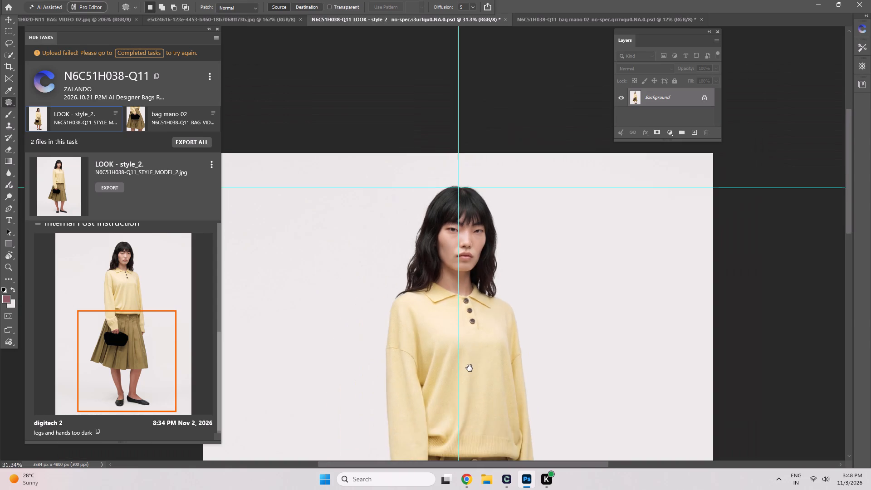
pyautogui.moveTo(470, 361); pyautogui.dragTo(442, 255)
pyautogui.moveTo(443, 397); pyautogui.dragTo(443, 309)
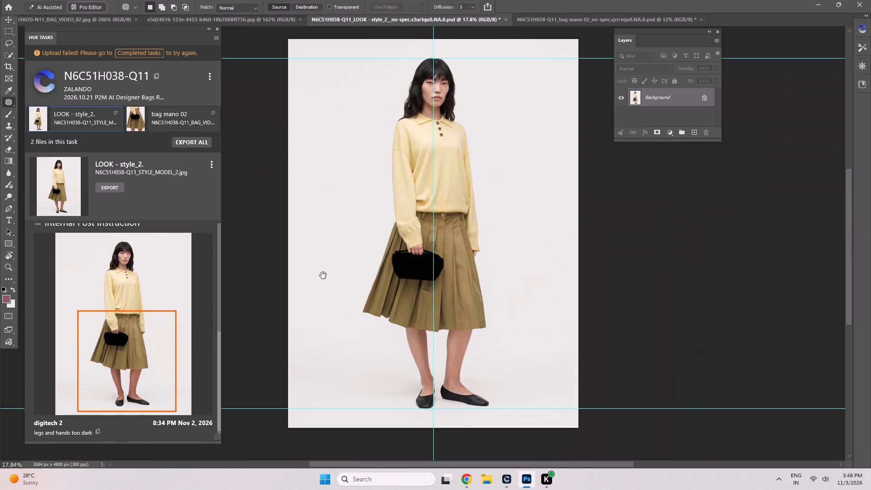
pyautogui.click(188, 120)
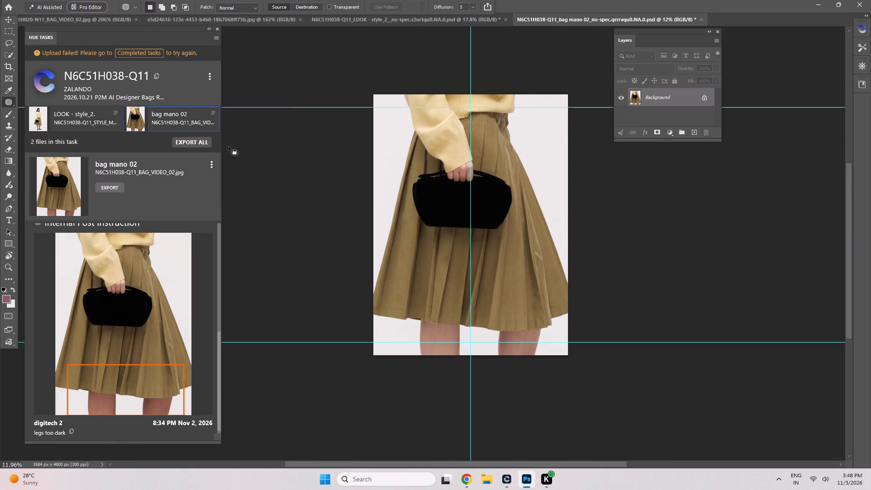
pyautogui.click(82, 118)
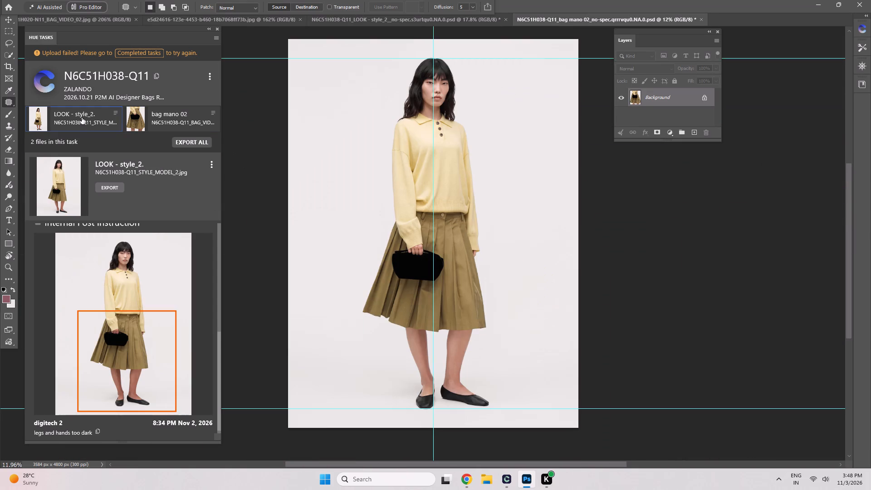
# Export both N6C51H038-Q11 images and upload the finished task.
pyautogui.click(196, 140)
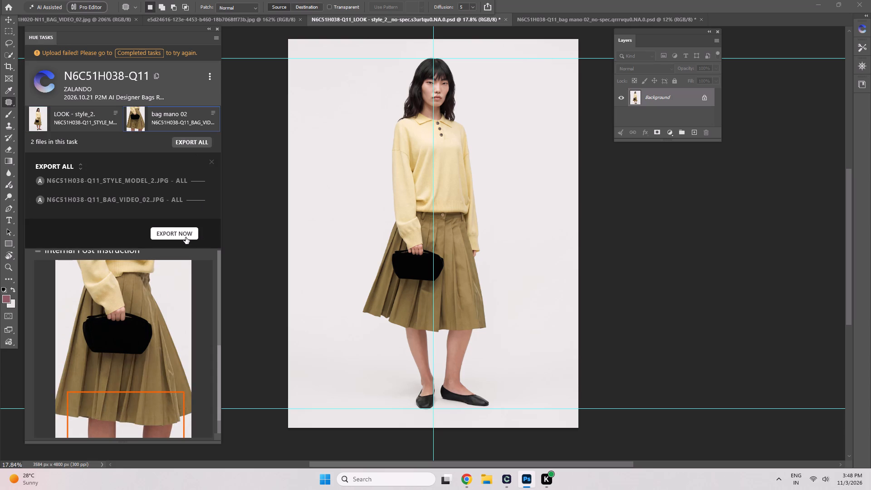
pyautogui.click(186, 237)
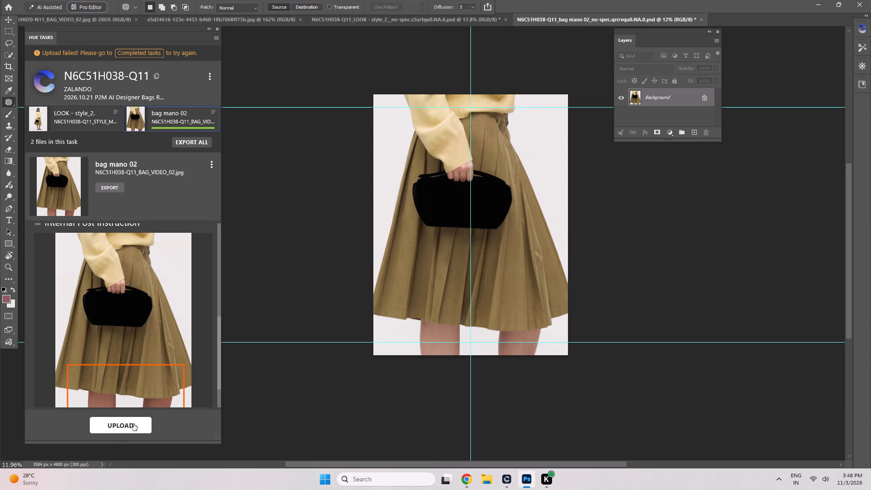
pyautogui.click(133, 424)
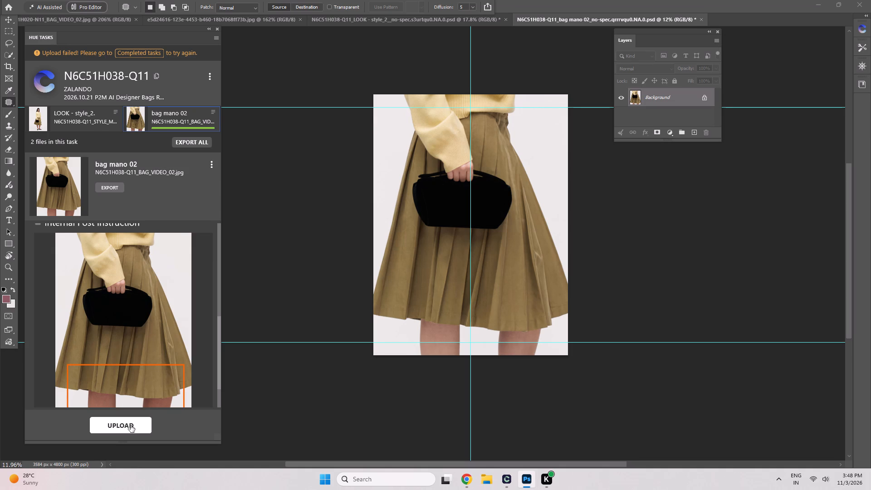
pyautogui.click(123, 424)
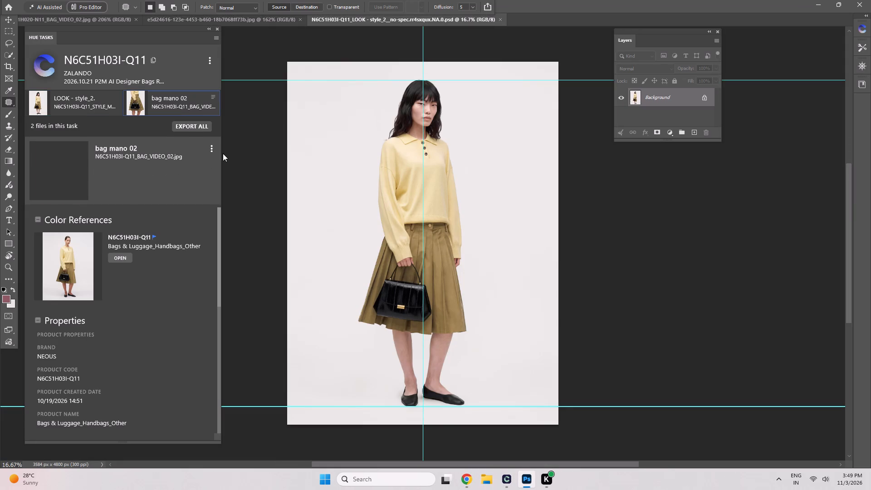
# Select both legs in N6C51H03I-Q11's bag mano 02 image and lighten them with Curves, raising RGB input 114 to output 152.
pyautogui.moveTo(219, 239); pyautogui.dragTo(218, 398)
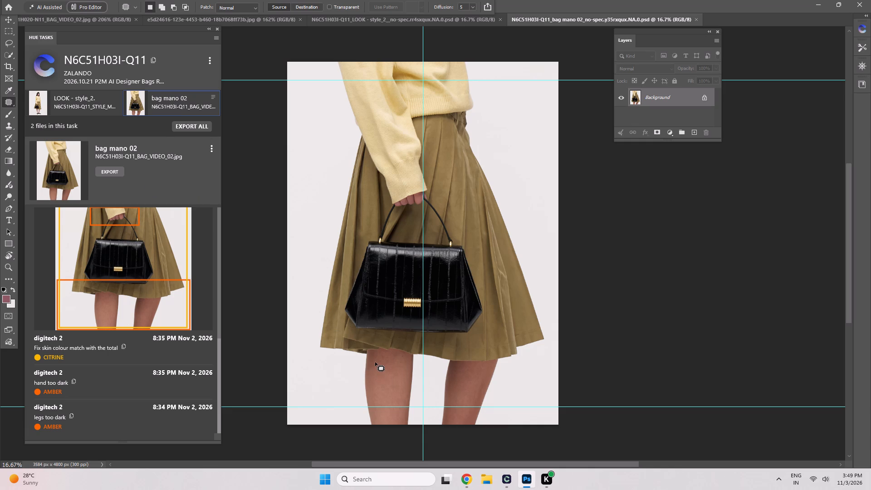
pyautogui.press('w')
pyautogui.moveTo(391, 371); pyautogui.dragTo(391, 395)
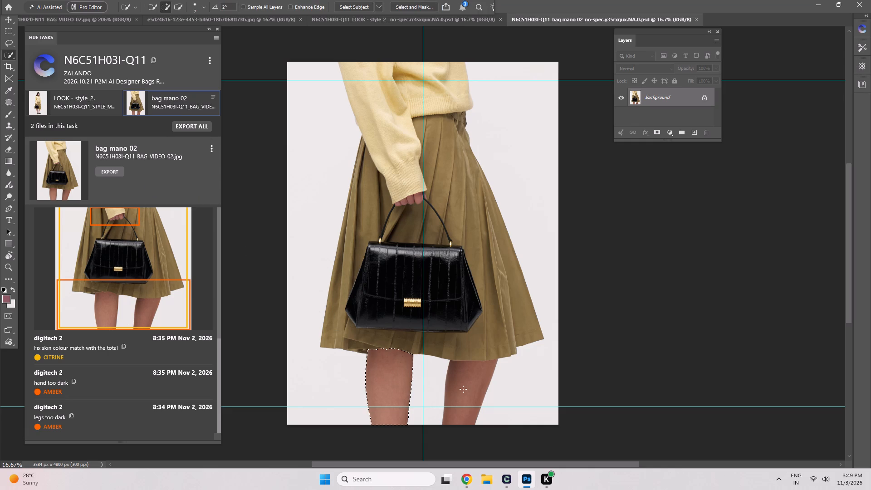
pyautogui.moveTo(482, 373); pyautogui.dragTo(480, 393)
pyautogui.hotkey('ctrl', 'm')
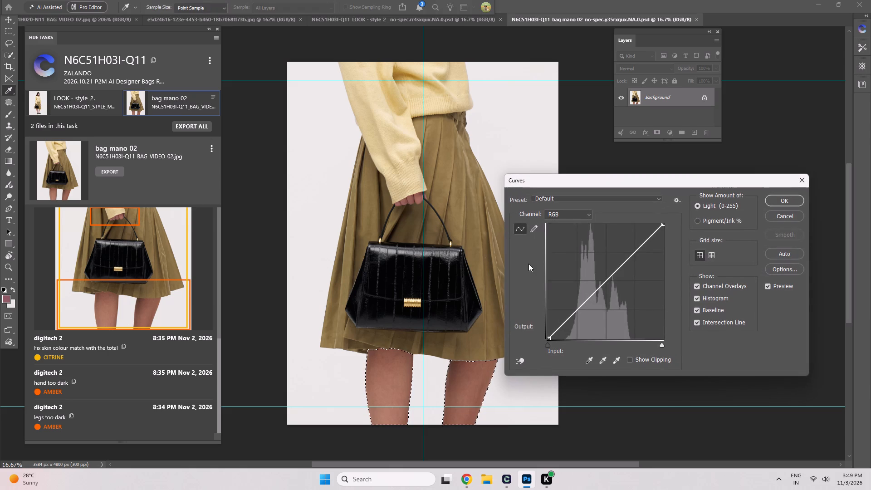
pyautogui.moveTo(607, 279); pyautogui.dragTo(600, 270)
pyautogui.press('Return')
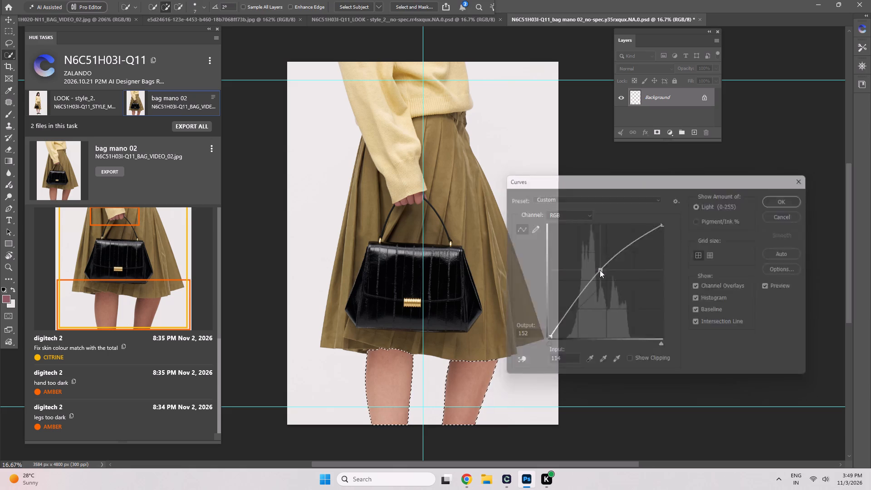
pyautogui.hotkey('ctrl', 'd')
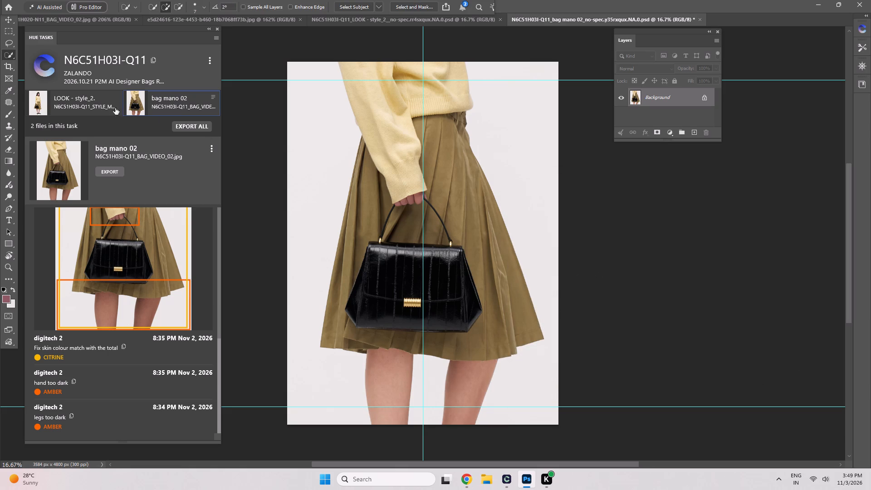
pyautogui.click(96, 107)
pyautogui.click(163, 104)
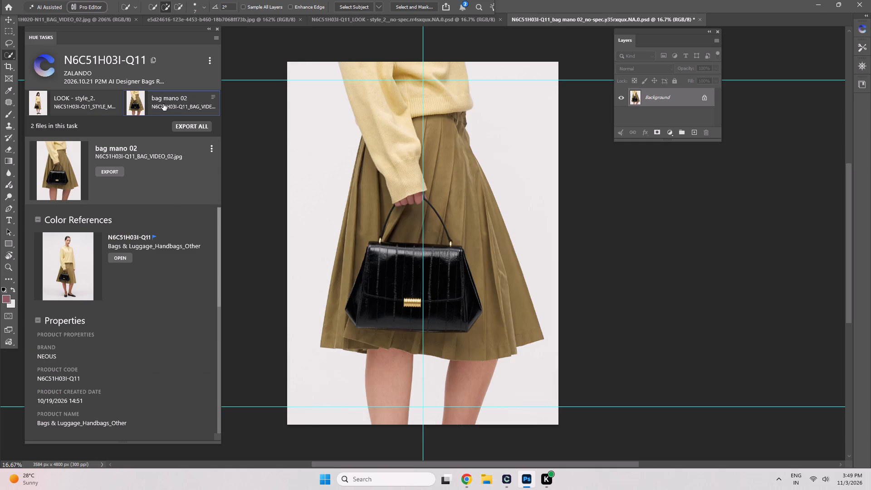
# Restore the leg selection, set midtone Color Balance to Cyan to Red -12 and Magenta to Green +4, and clear the selection.
pyautogui.hotkey('ctrl', 'z')
pyautogui.hotkey('ctrl', 'b')
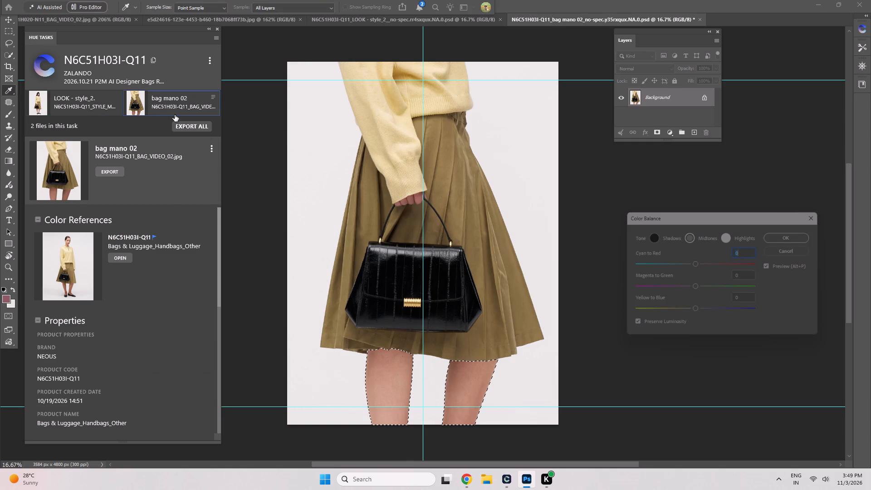
pyautogui.press('Down')
pyautogui.press('Down')
pyautogui.press('Down')
pyautogui.press('Down')
pyautogui.press('Down')
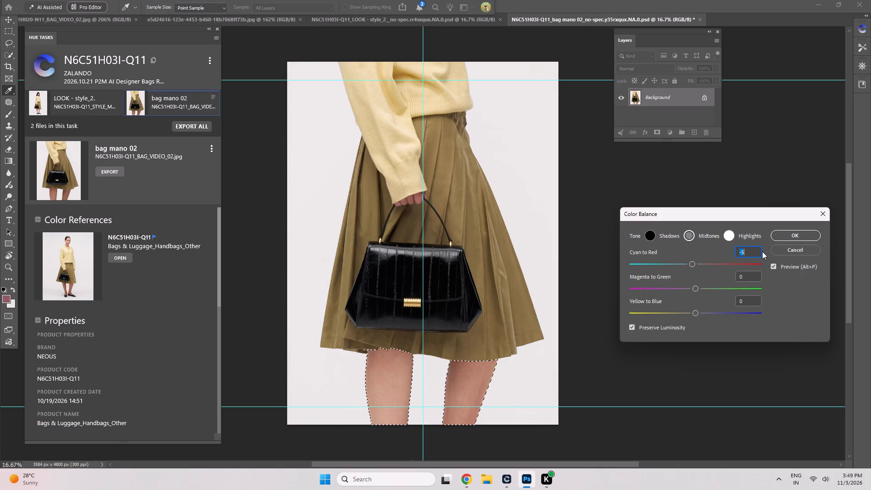
pyautogui.press('Down')
pyautogui.press('Down')
pyautogui.press('Down')
pyautogui.press('Down')
pyautogui.press('Down')
pyautogui.press('Down')
pyautogui.press('Down')
pyautogui.click(751, 277)
pyautogui.press('Up')
pyautogui.press('Up')
pyautogui.press('Up')
pyautogui.press('Up')
pyautogui.press('Return')
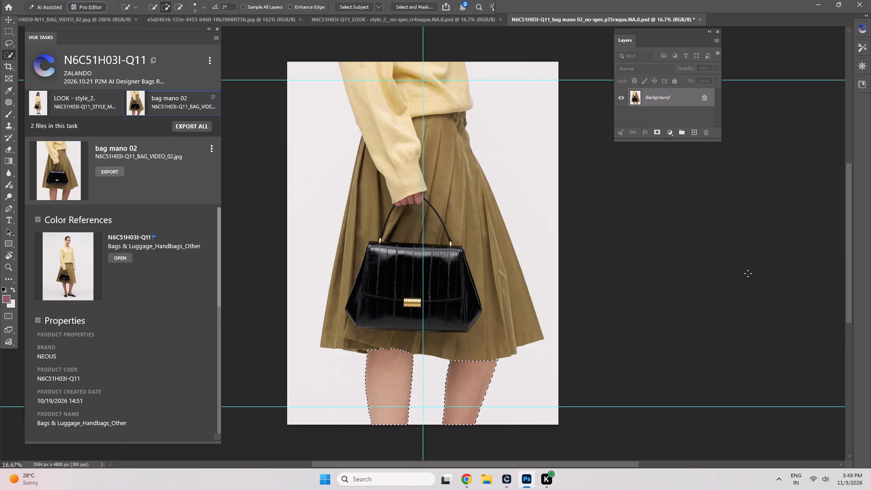
pyautogui.hotkey('ctrl', 'd')
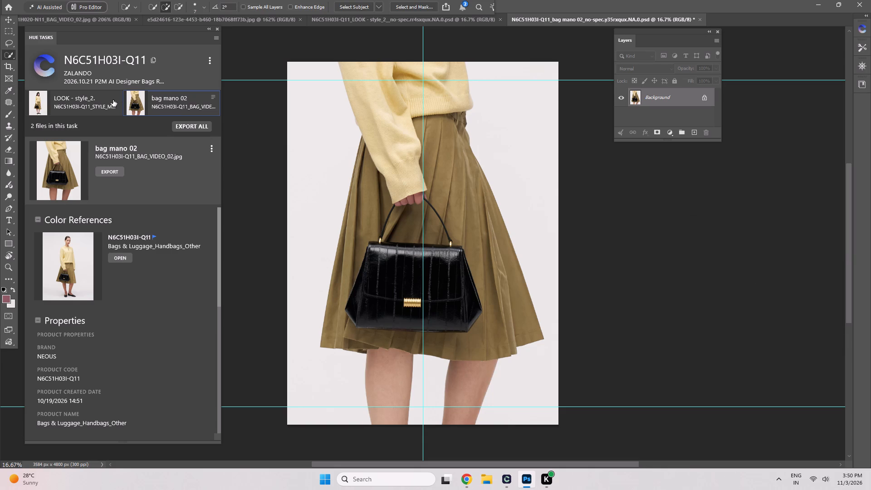
pyautogui.click(113, 100)
pyautogui.click(204, 93)
# Select the hand holding the bag and lighten it with Curves, raising RGB input 121 to output 138.
pyautogui.moveTo(419, 197); pyautogui.dragTo(415, 198)
pyautogui.moveTo(415, 198); pyautogui.dragTo(401, 204)
pyautogui.hotkey('ctrl', 'm')
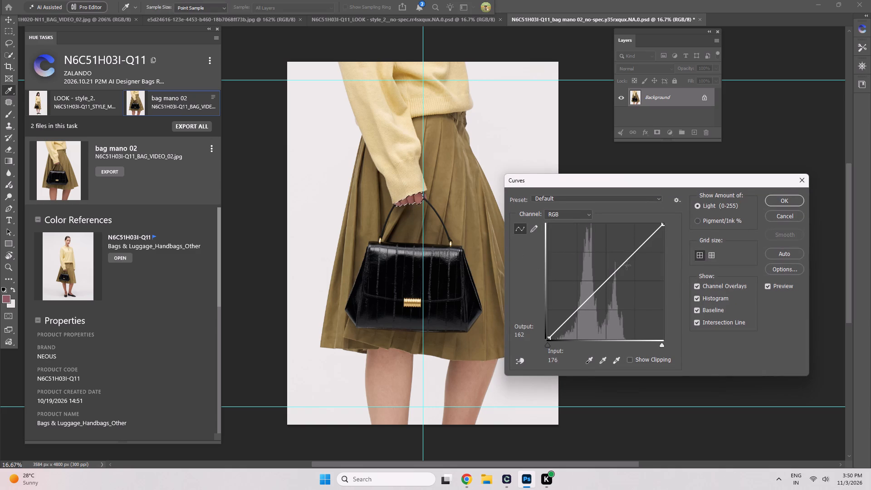
pyautogui.moveTo(605, 280); pyautogui.dragTo(603, 276)
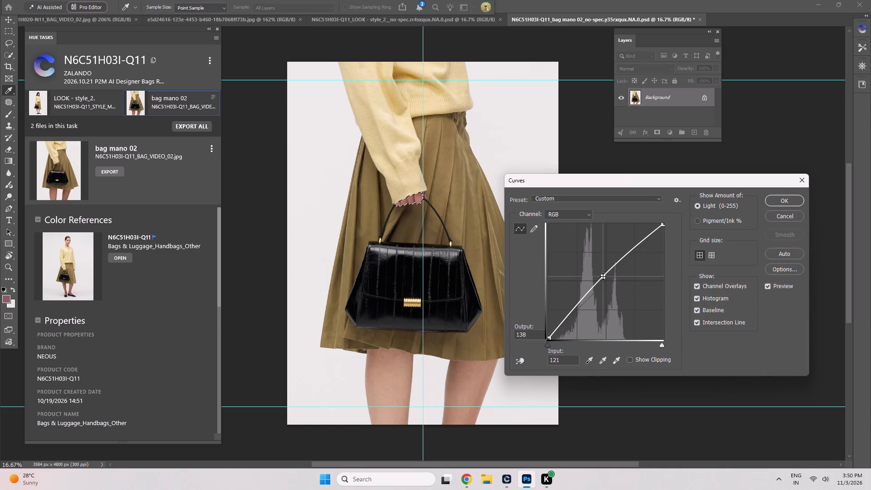
pyautogui.press('Return')
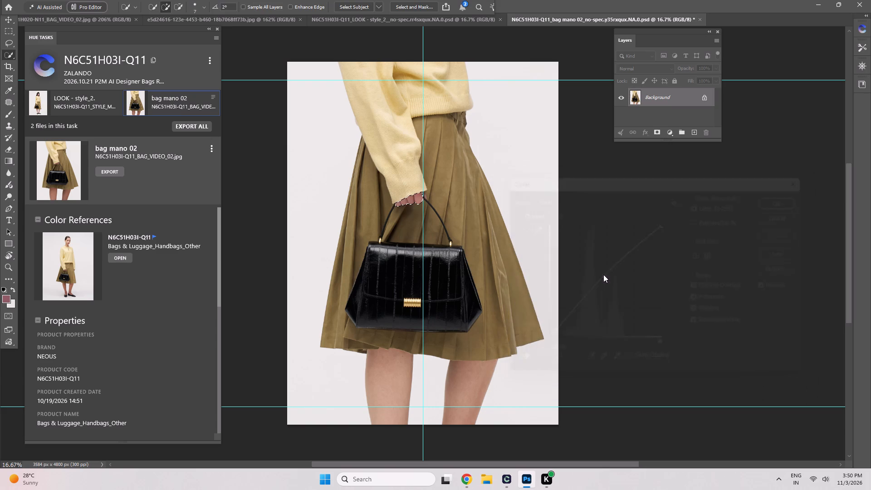
# Shift the selected hand's midtones toward green with Color Balance, setting Magenta to Green to +7.
pyautogui.hotkey('ctrl', 'b')
pyautogui.click(749, 279)
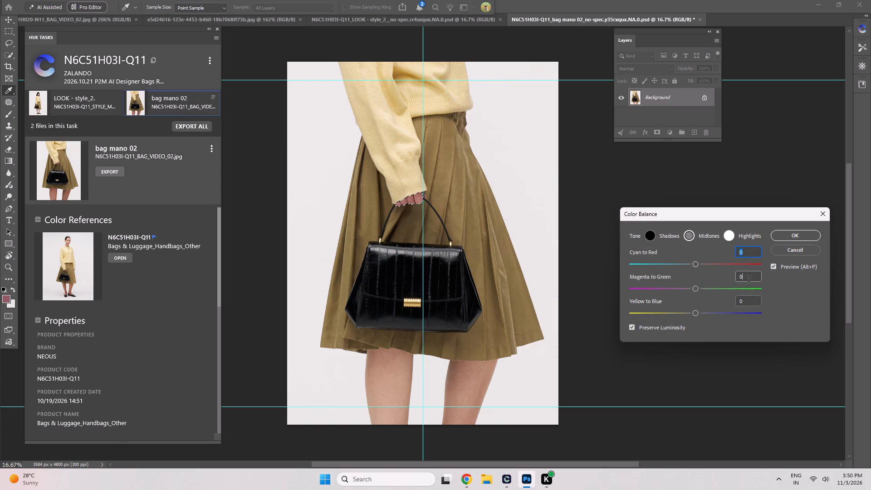
pyautogui.press('Up')
pyautogui.press('Up')
pyautogui.press('Up')
pyautogui.press('Up')
pyautogui.press('Up')
pyautogui.press('Up')
pyautogui.press('Up')
pyautogui.press('Return')
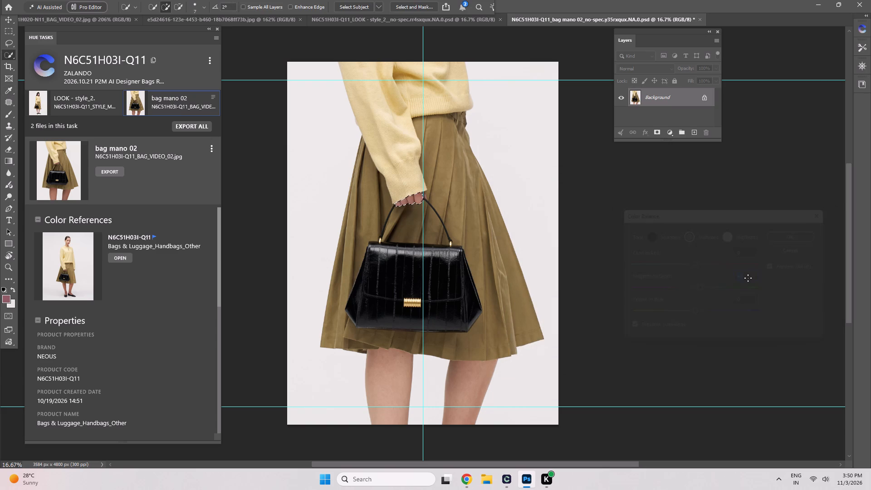
# Lighten the selected hand further with Curves, raising RGB input 123 to output 133, and clear the selection.
pyautogui.hotkey('ctrl', 'm')
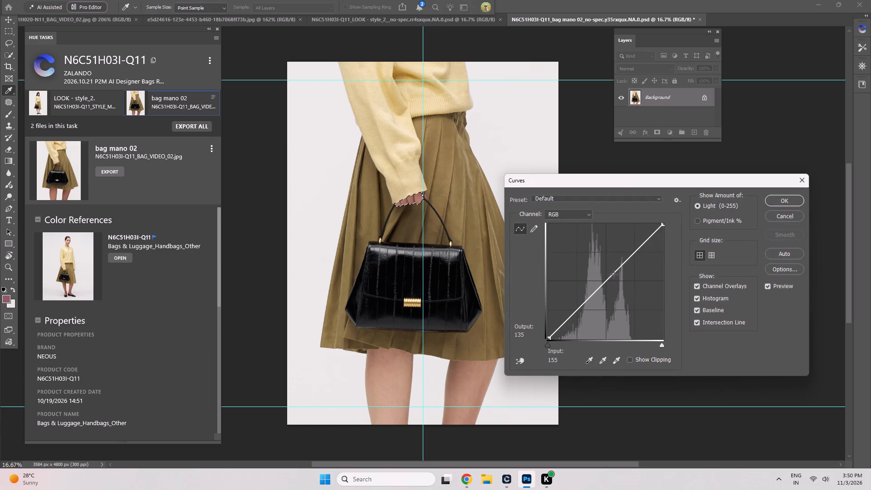
pyautogui.click(606, 279)
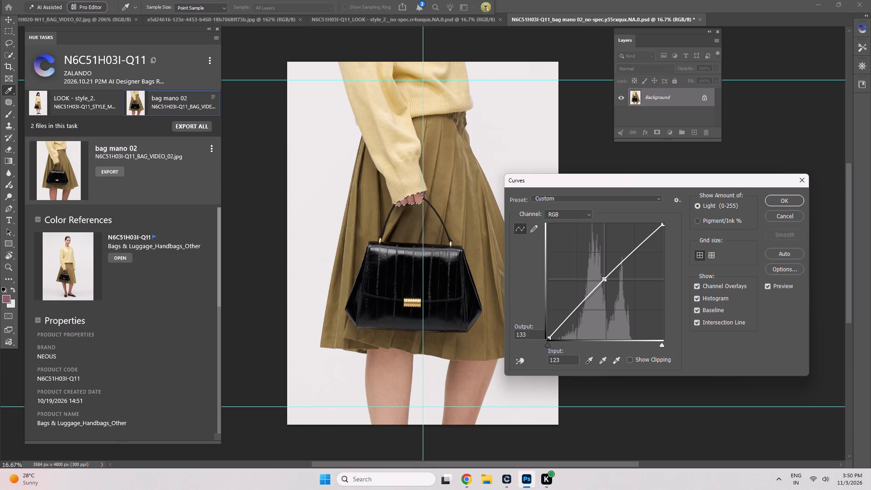
pyautogui.press('Return')
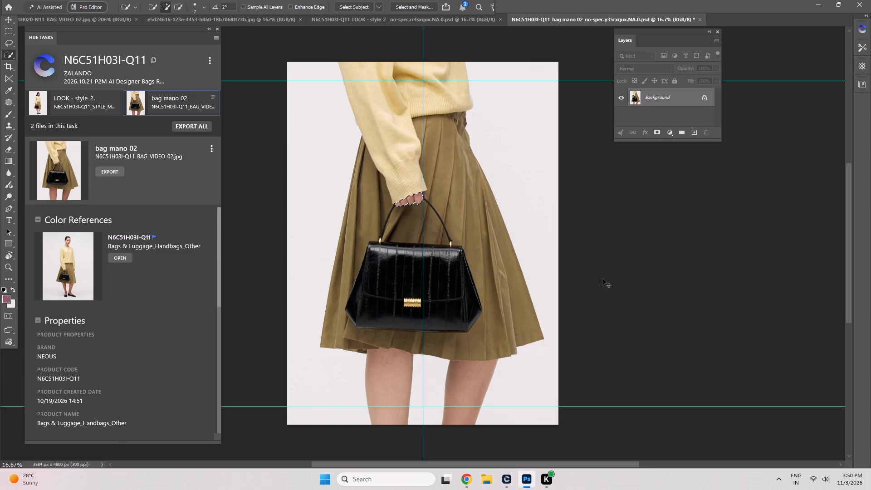
pyautogui.hotkey('ctrl', 'd')
# Compare with the LOOK - style_2 image, then reselect both legs in bag mano 02 and set midtone Color Balance Magenta to Green to -5.
pyautogui.scroll(-6, 393, 184)
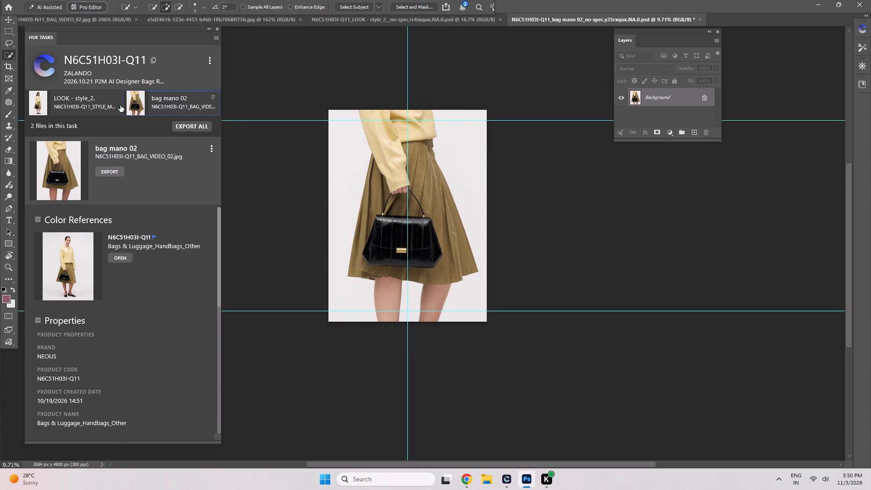
pyautogui.click(120, 105)
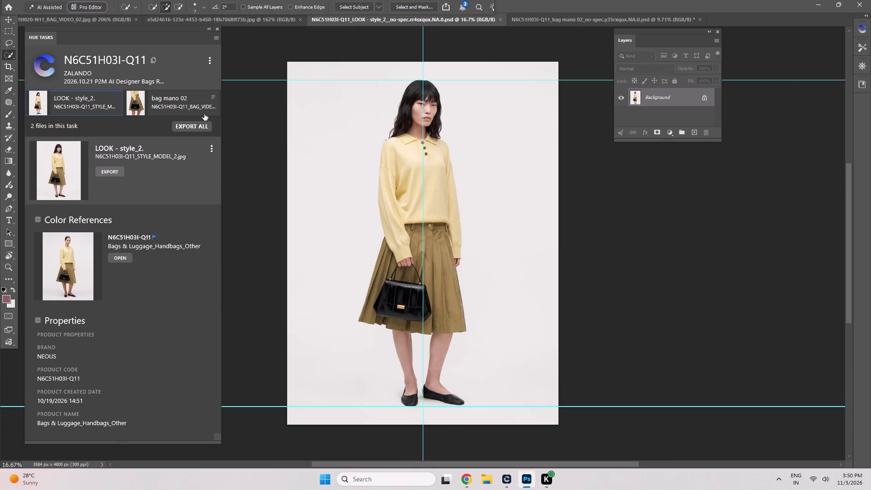
pyautogui.click(198, 103)
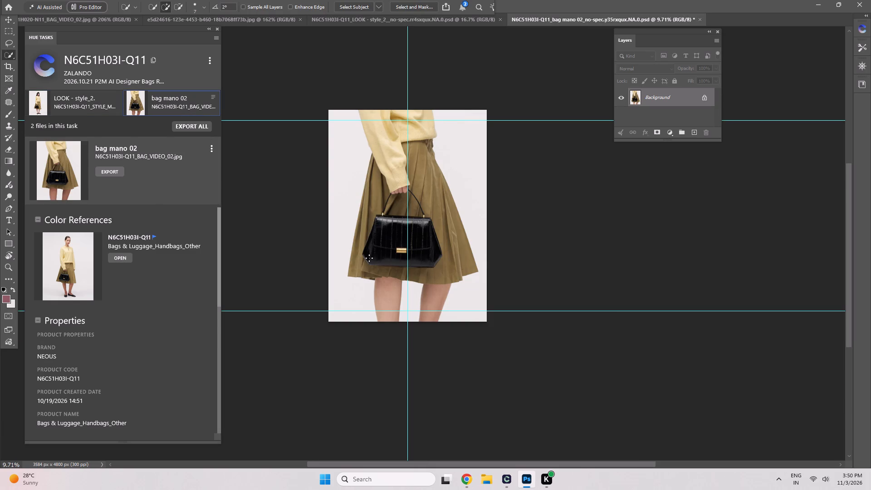
pyautogui.moveTo(392, 293); pyautogui.dragTo(386, 292)
pyautogui.moveTo(436, 296); pyautogui.dragTo(431, 311)
pyautogui.hotkey('ctrl', 'b')
pyautogui.click(742, 278)
pyautogui.press('Down')
pyautogui.press('Down')
pyautogui.press('Down')
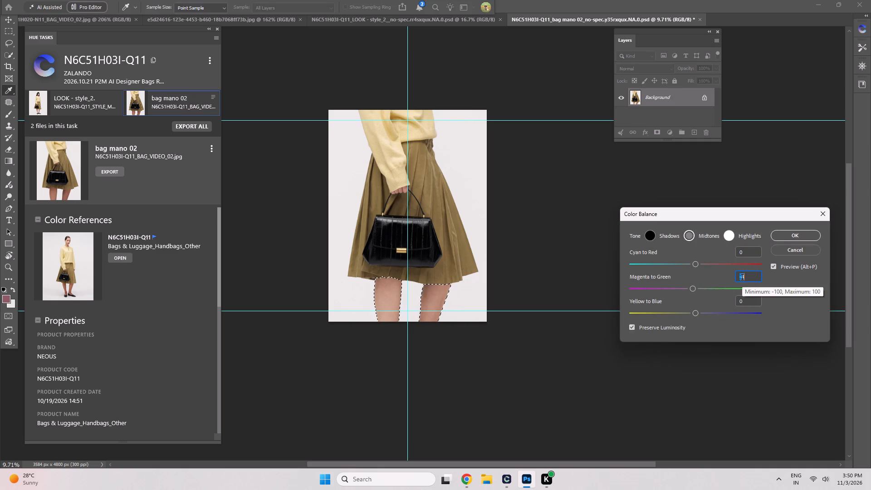
pyautogui.press('Down')
pyautogui.press('Down')
pyautogui.press('Return')
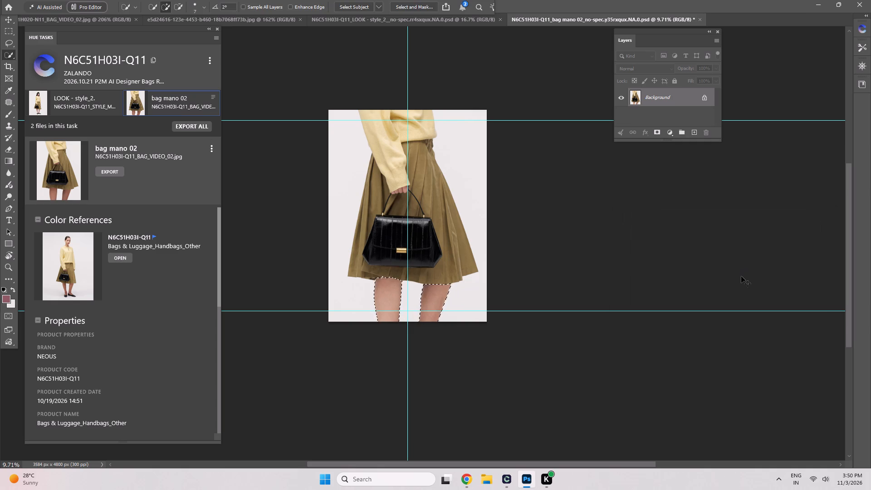
# Lighten both selected legs slightly with Curves, raising RGB input 121 to output 127, and clear the selection.
pyautogui.hotkey('ctrl', 'm')
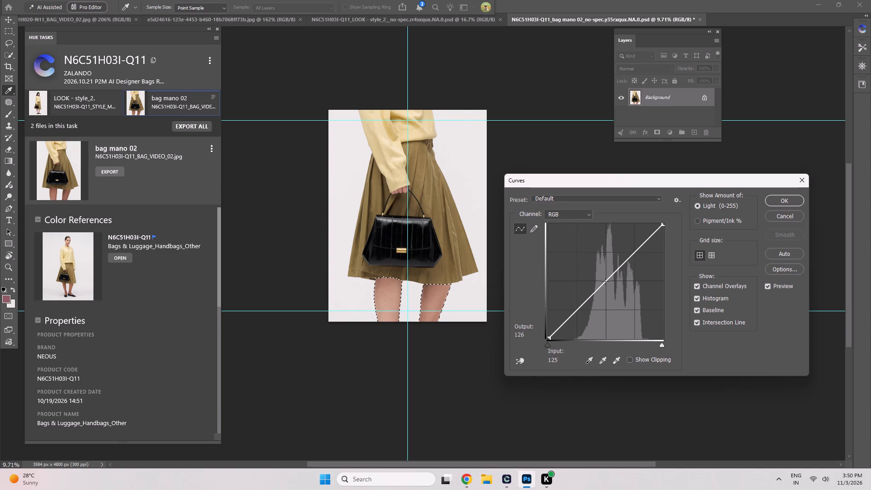
pyautogui.click(605, 281)
pyautogui.press('Return')
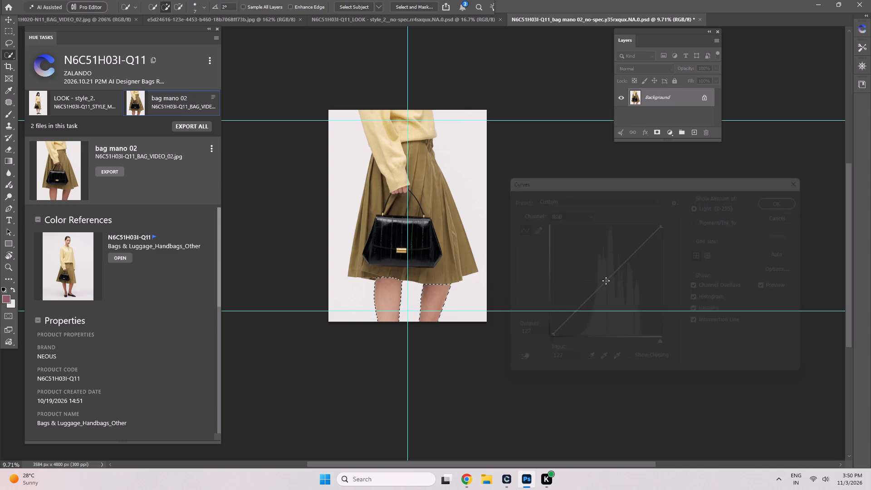
pyautogui.hotkey('ctrl', 'd')
# Check bag mano 02 against the LOOK - style_2 image, export all files of task N6C51H03I-Q11, and upload them.
pyautogui.click(80, 101)
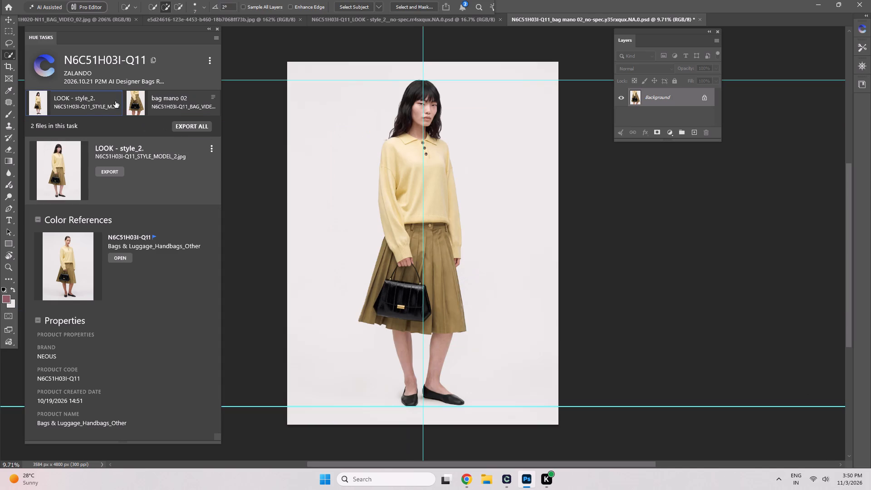
pyautogui.click(155, 97)
pyautogui.click(213, 128)
pyautogui.click(206, 127)
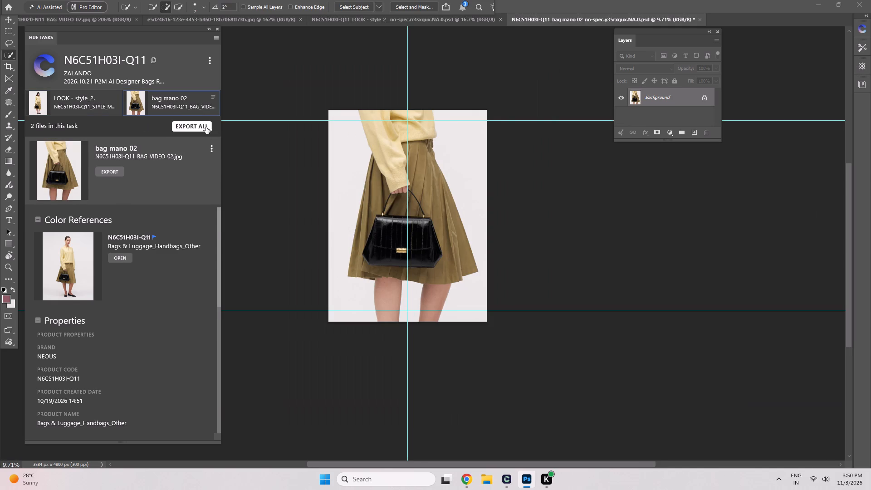
pyautogui.click(186, 217)
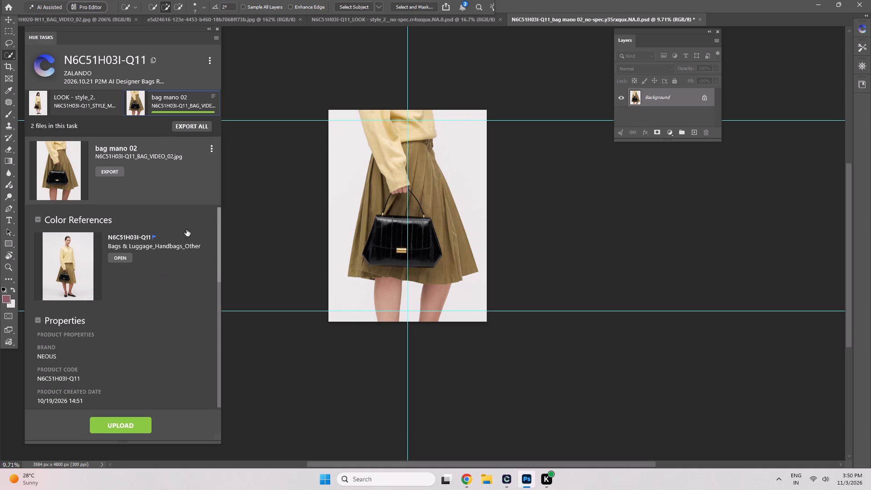
pyautogui.click(133, 425)
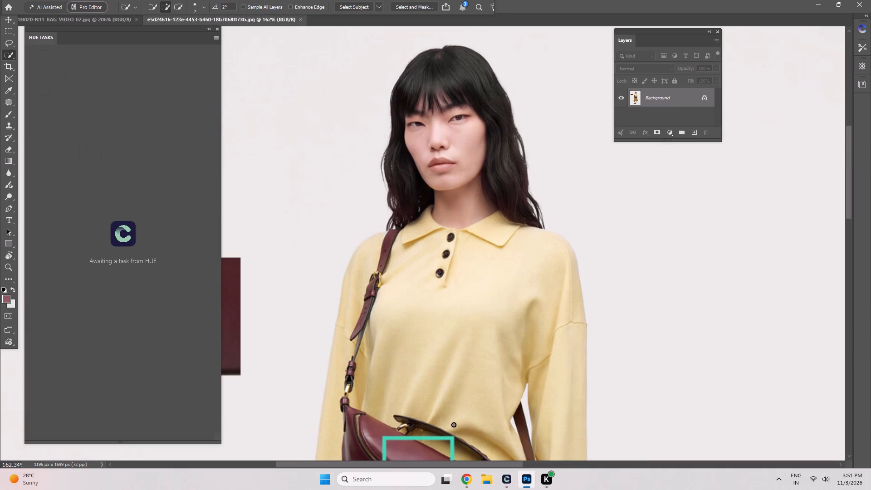
# Switch to Hue's assigned task list.
pyautogui.click(509, 481)
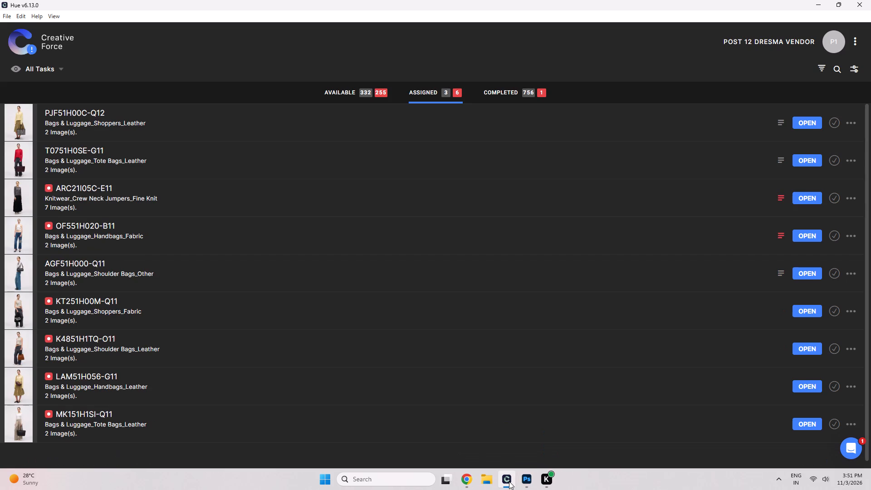
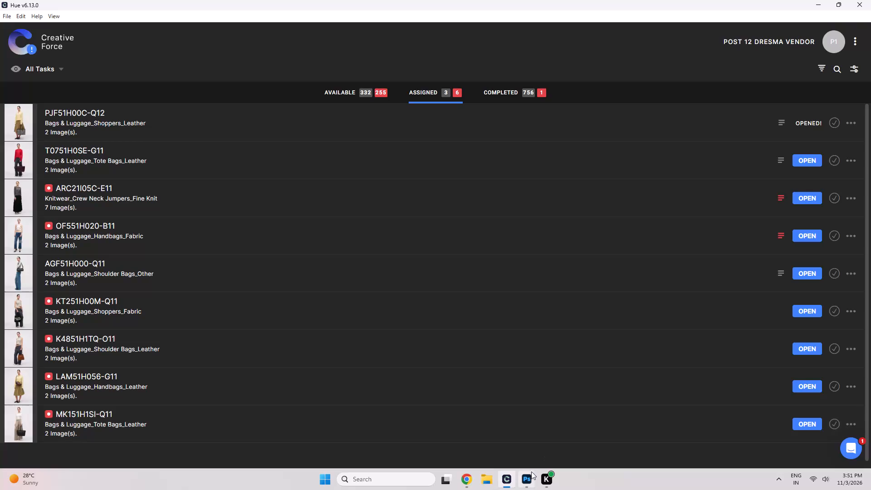
# Switch to Photoshop, show the LOOK - style_2 image of task PJF51H00C-Q12, and read its reviewer comments.
pyautogui.click(528, 475)
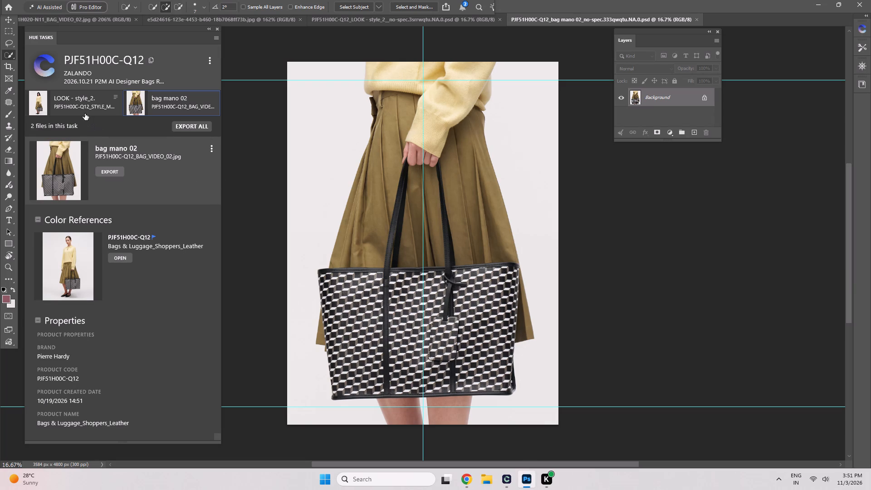
pyautogui.click(85, 113)
pyautogui.moveTo(220, 250); pyautogui.dragTo(248, 403)
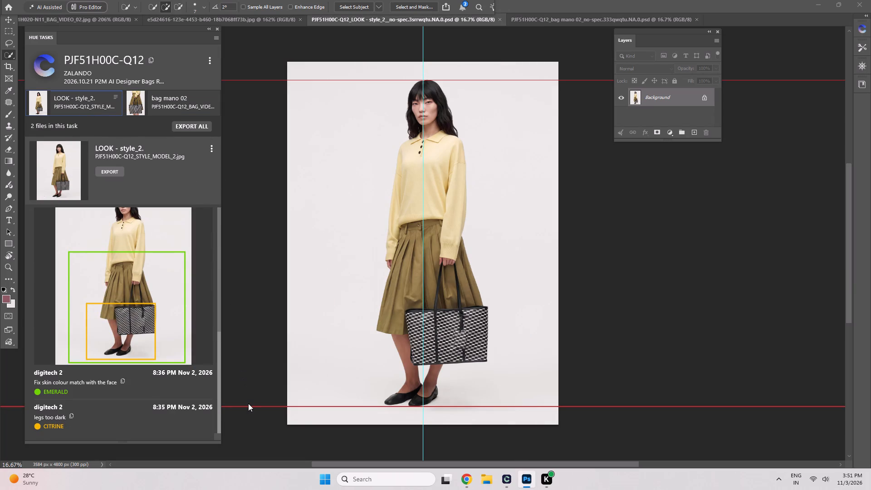
pyautogui.moveTo(248, 403); pyautogui.dragTo(249, 404)
# Select the bare skin of both legs in LOOK - style_2, keeping the bag, skirt and shoes out of the selection.
pyautogui.scroll(8, 434, 252)
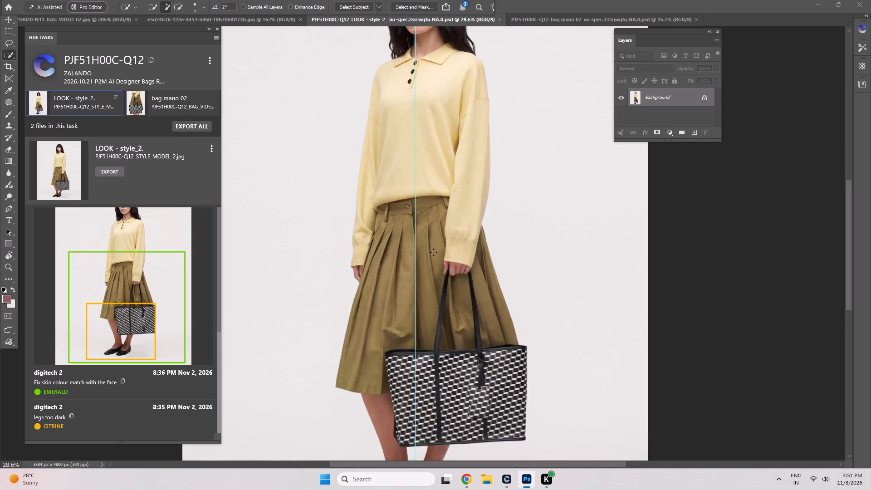
pyautogui.scroll(9, 434, 252)
pyautogui.scroll(-9, 367, 305)
pyautogui.press('space')
pyautogui.press('space')
pyautogui.press('space')
pyautogui.press('space')
pyautogui.press('space')
pyautogui.press('space')
pyautogui.press('space')
pyautogui.press('space')
pyautogui.press('space')
pyautogui.moveTo(356, 356); pyautogui.dragTo(382, 228)
pyautogui.moveTo(355, 331); pyautogui.dragTo(361, 363)
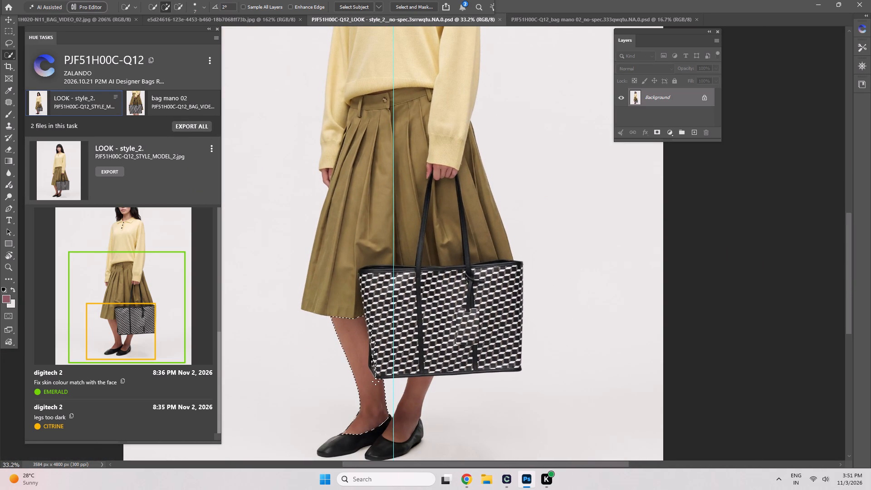
pyautogui.keyDown('alt'); pyautogui.moveTo(375, 372); pyautogui.dragTo(371, 340); pyautogui.keyUp('alt')
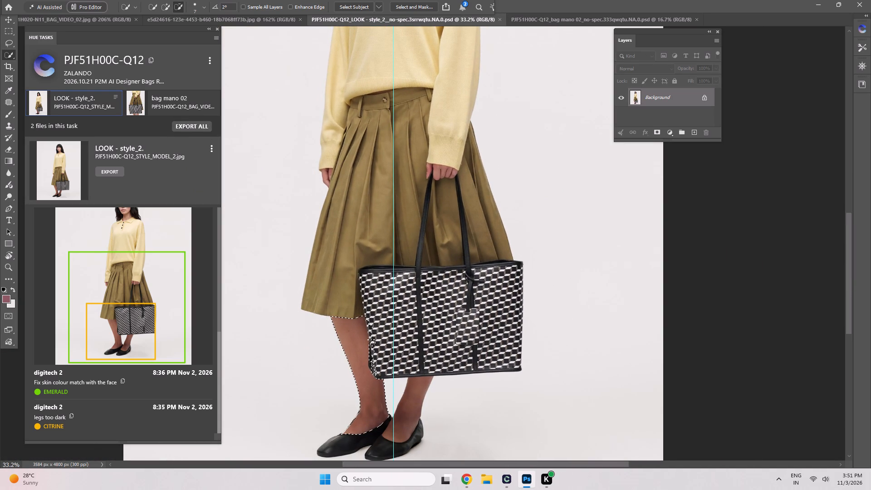
pyautogui.keyDown('alt'); pyautogui.moveTo(371, 340); pyautogui.dragTo(369, 320); pyautogui.keyUp('alt')
pyautogui.scroll(11, 367, 377)
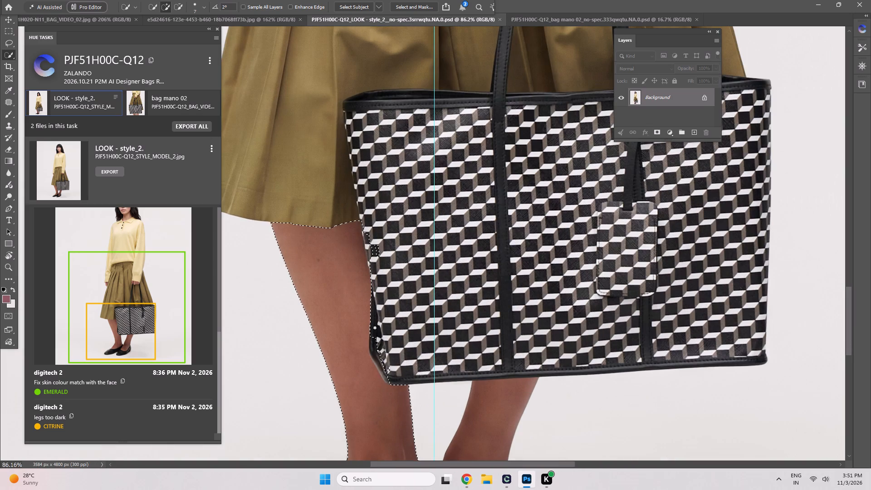
pyautogui.keyDown('alt'); pyautogui.moveTo(361, 222); pyautogui.dragTo(372, 256); pyautogui.keyUp('alt')
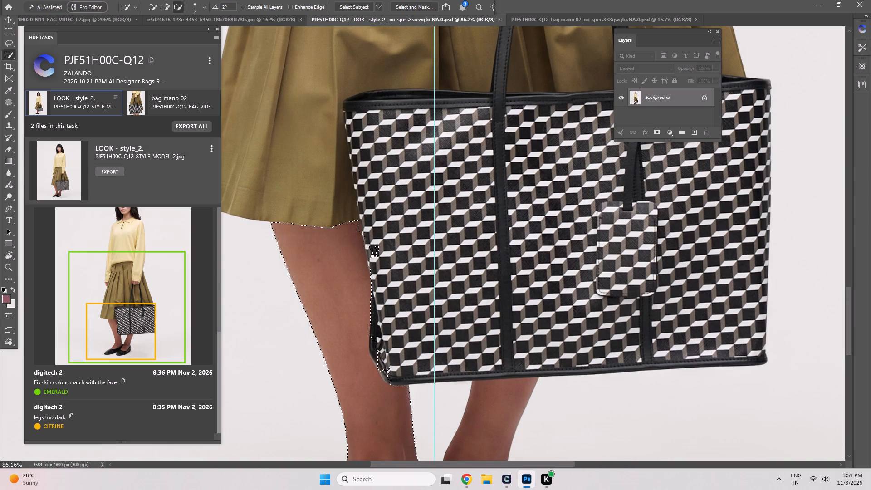
pyautogui.keyDown('alt'); pyautogui.moveTo(372, 256); pyautogui.dragTo(372, 274); pyautogui.keyUp('alt')
pyautogui.keyDown('alt'); pyautogui.moveTo(372, 274); pyautogui.dragTo(369, 265); pyautogui.keyUp('alt')
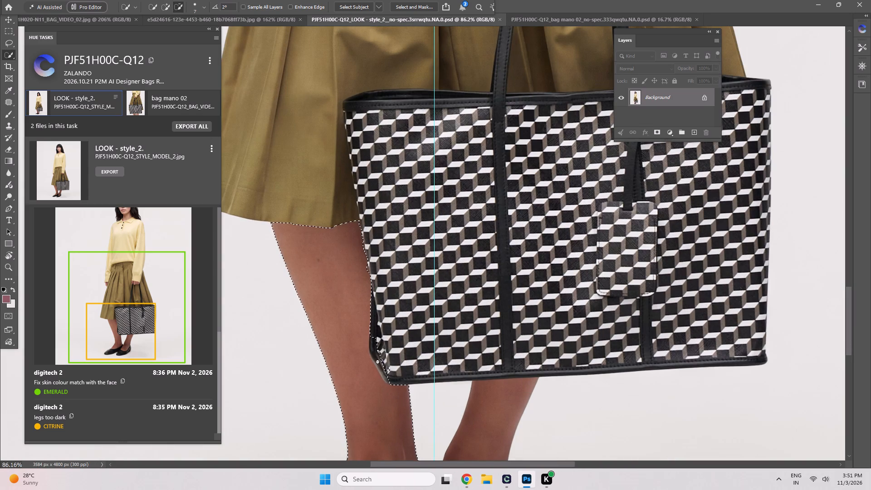
pyautogui.keyDown('alt'); pyautogui.moveTo(377, 363); pyautogui.dragTo(394, 385); pyautogui.keyUp('alt')
pyautogui.moveTo(501, 393); pyautogui.dragTo(494, 411)
pyautogui.scroll(-5, 497, 408)
pyautogui.press('space')
pyautogui.press('space')
pyautogui.press('space')
pyautogui.press('space')
pyautogui.press('space')
pyautogui.press('space')
pyautogui.press('space')
pyautogui.press('space')
pyautogui.press('space')
pyautogui.press('space')
pyautogui.press('space')
pyautogui.press('space')
pyautogui.press('space')
pyautogui.press('space')
pyautogui.press('space')
pyautogui.press('space')
pyautogui.press('space')
pyautogui.press('space')
pyautogui.press('space')
pyautogui.press('space')
pyautogui.moveTo(497, 405); pyautogui.dragTo(504, 318)
pyautogui.scroll(-5, 504, 318)
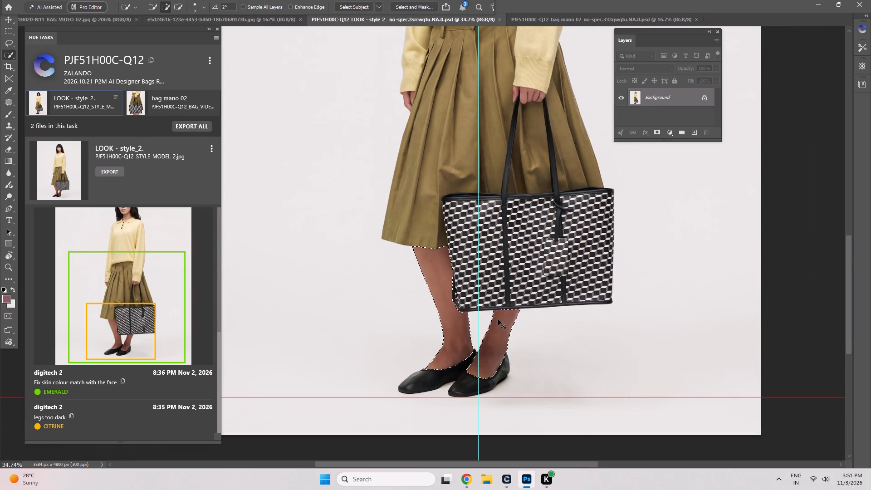
# Brighten the selected legs with Curves, raising RGB input 99 to output 142.
pyautogui.hotkey('ctrl', 'm')
pyautogui.moveTo(604, 281); pyautogui.dragTo(597, 276)
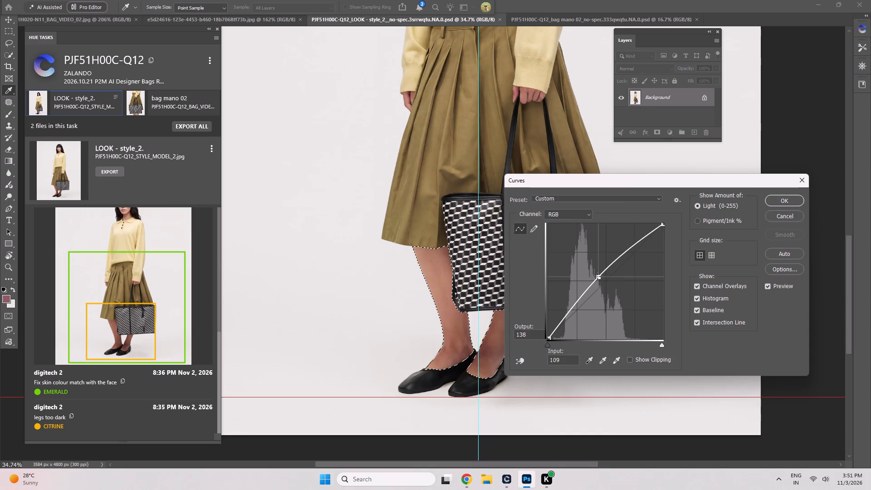
pyautogui.moveTo(597, 276); pyautogui.dragTo(593, 274)
pyautogui.press('Return')
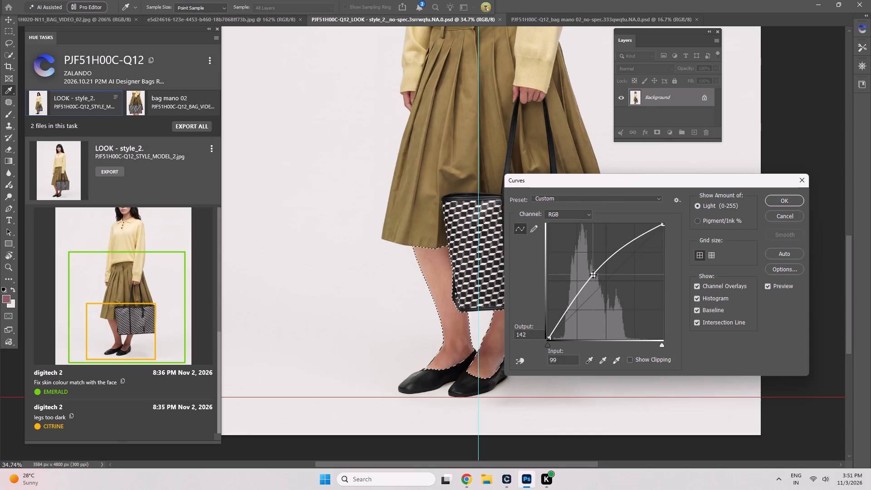
# Set the legs' midtone Color Balance Cyan to Red to -5 and clear the selection.
pyautogui.hotkey('ctrl', 'b')
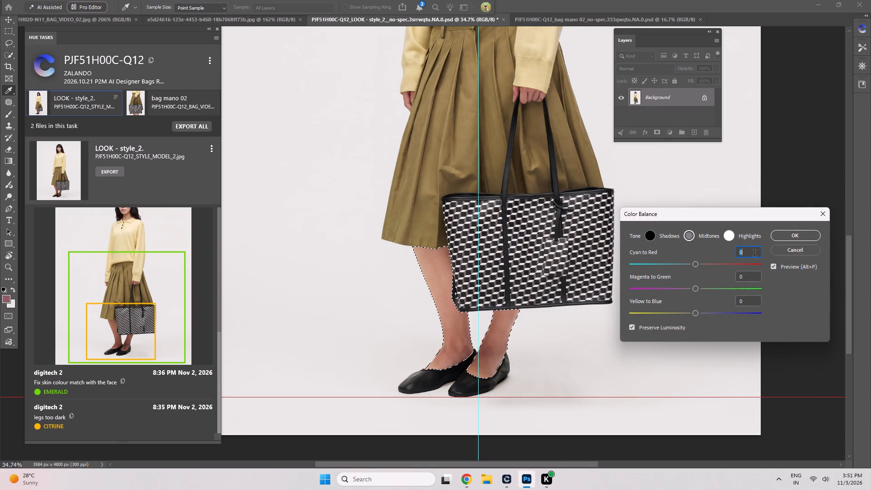
pyautogui.click(754, 254)
pyautogui.press('Down')
pyautogui.press('Down')
pyautogui.press('Down')
pyautogui.press('Down')
pyautogui.press('Down')
pyautogui.press('Down')
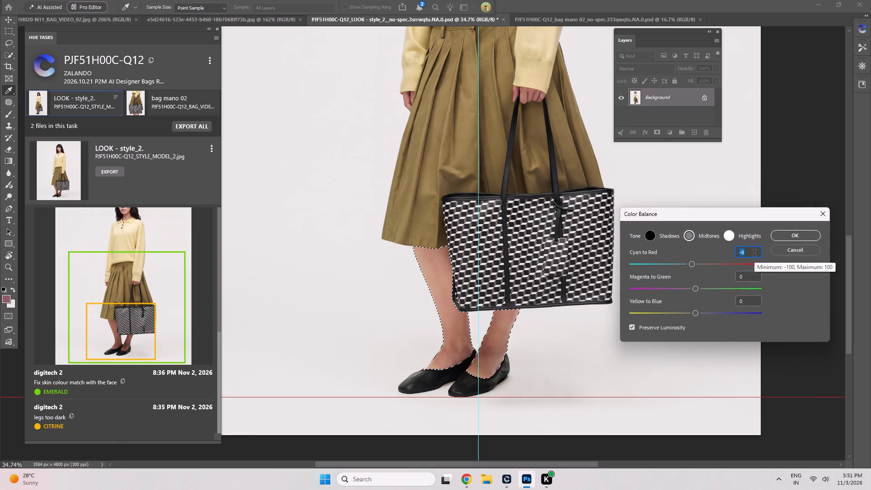
pyautogui.press('Up')
pyautogui.press('Return')
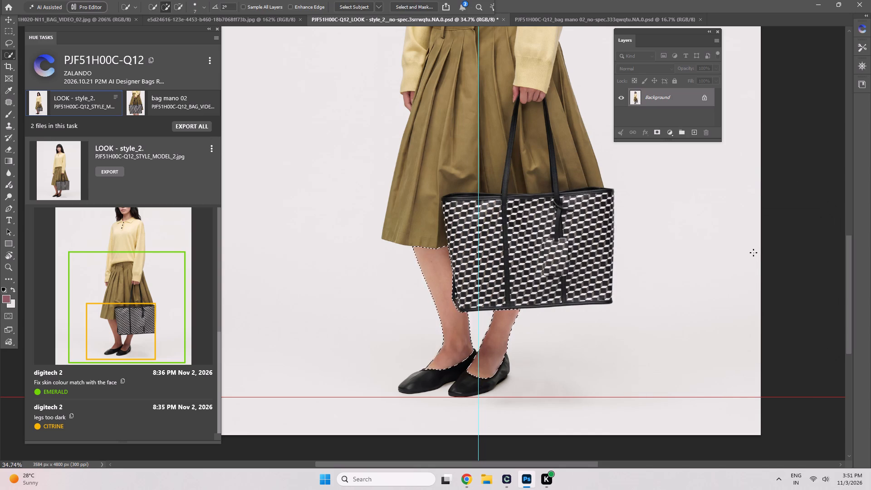
pyautogui.hotkey('ctrl', 'd')
# Select the skin of both hands below the sweater cuffs, leaving out the skirt and bag handles.
pyautogui.press('space')
pyautogui.press('space')
pyautogui.press('space')
pyautogui.press('space')
pyautogui.press('space')
pyautogui.press('space')
pyautogui.press('space')
pyautogui.press('space')
pyautogui.press('space')
pyautogui.press('space')
pyautogui.press('space')
pyautogui.press('space')
pyautogui.press('space')
pyautogui.press('space')
pyautogui.press('space')
pyautogui.press('space')
pyautogui.press('space')
pyautogui.press('space')
pyautogui.press('space')
pyautogui.press('space')
pyautogui.scroll(-5, 477, 222)
pyautogui.moveTo(465, 151); pyautogui.dragTo(470, 275)
pyautogui.scroll(15, 433, 282)
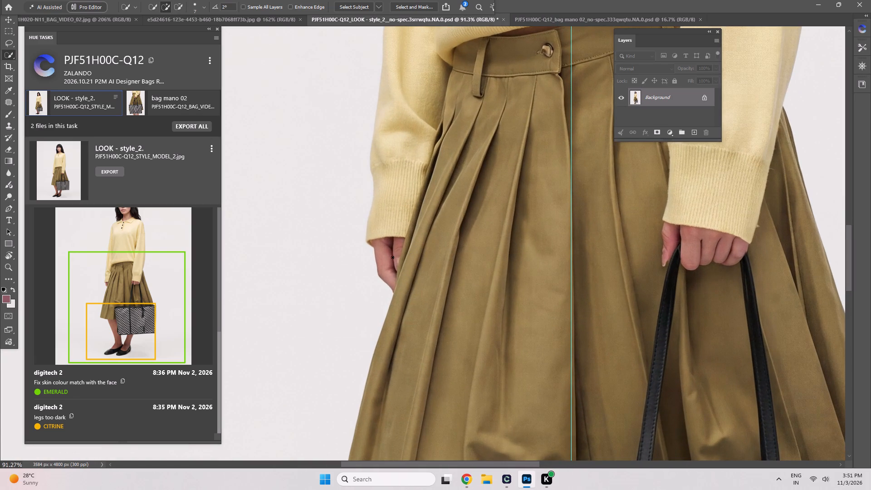
pyautogui.moveTo(384, 246); pyautogui.dragTo(389, 266)
pyautogui.moveTo(397, 245); pyautogui.dragTo(391, 248)
pyautogui.moveTo(391, 248); pyautogui.dragTo(391, 251)
pyautogui.moveTo(392, 287); pyautogui.dragTo(393, 291)
pyautogui.keyDown('alt'); pyautogui.click(402, 268); pyautogui.keyUp('alt')
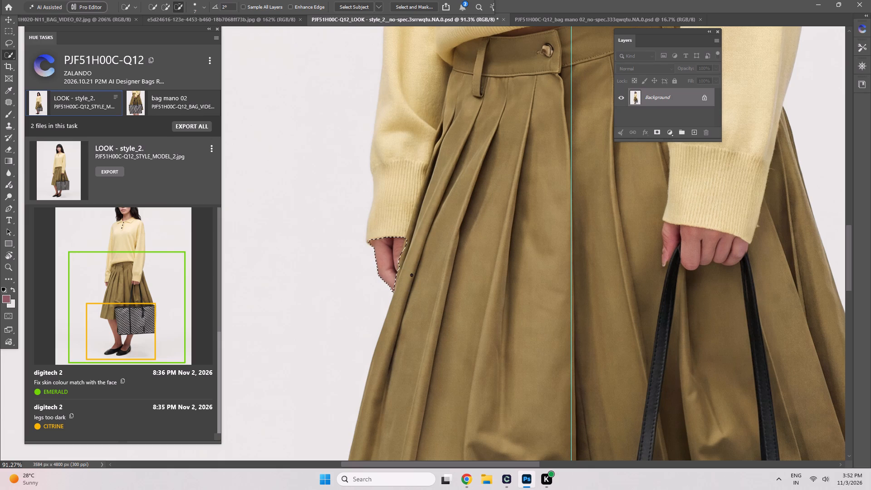
pyautogui.moveTo(690, 231); pyautogui.dragTo(693, 245)
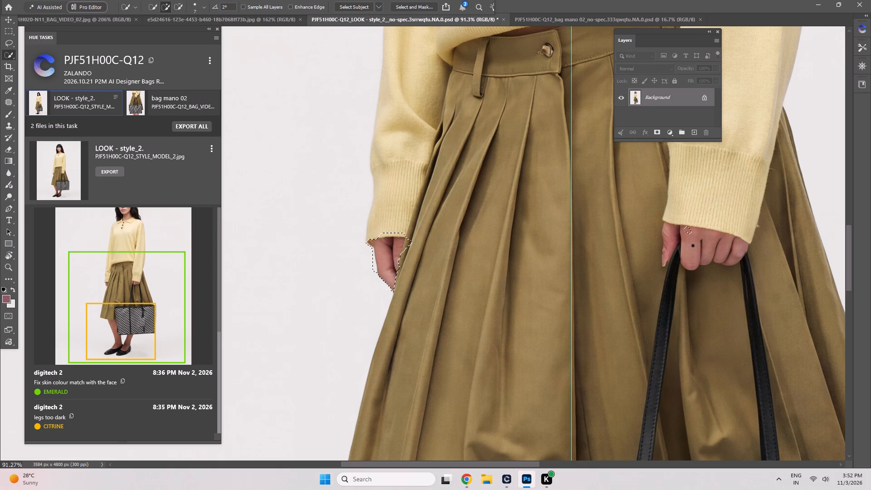
pyautogui.moveTo(693, 245); pyautogui.dragTo(724, 250)
pyautogui.moveTo(736, 259); pyautogui.dragTo(728, 265)
pyautogui.moveTo(670, 233); pyautogui.dragTo(670, 245)
pyautogui.moveTo(670, 245); pyautogui.dragTo(669, 248)
pyautogui.moveTo(662, 255); pyautogui.dragTo(663, 265)
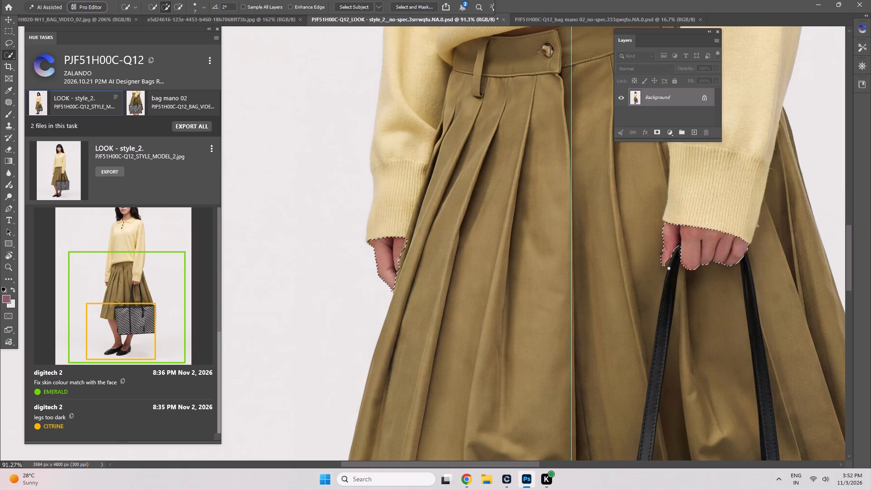
pyautogui.scroll(-14, 663, 266)
# Lighten both selected hands with Curves, raising RGB input 121 to output 135, and clear the selection.
pyautogui.press('space')
pyautogui.press('space')
pyautogui.press('space')
pyautogui.press('space')
pyautogui.press('space')
pyautogui.press('space')
pyautogui.press('space')
pyautogui.press('space')
pyautogui.press('space')
pyautogui.press('space')
pyautogui.press('space')
pyautogui.press('space')
pyautogui.moveTo(597, 267); pyautogui.dragTo(561, 326)
pyautogui.hotkey('ctrl', 'm')
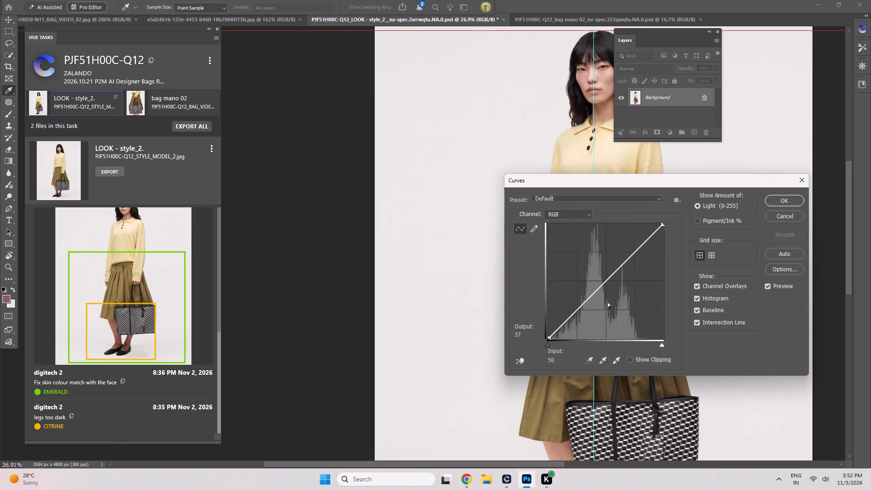
pyautogui.moveTo(607, 282); pyautogui.dragTo(603, 278)
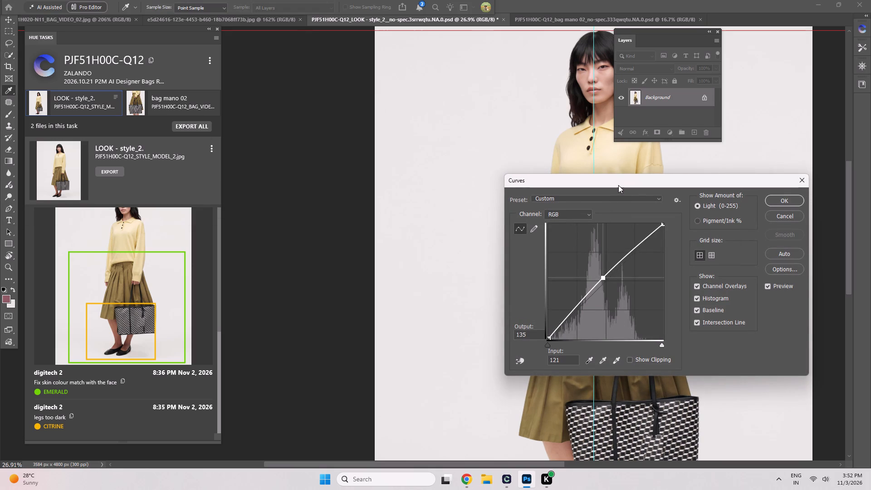
pyautogui.moveTo(618, 185); pyautogui.dragTo(286, 171)
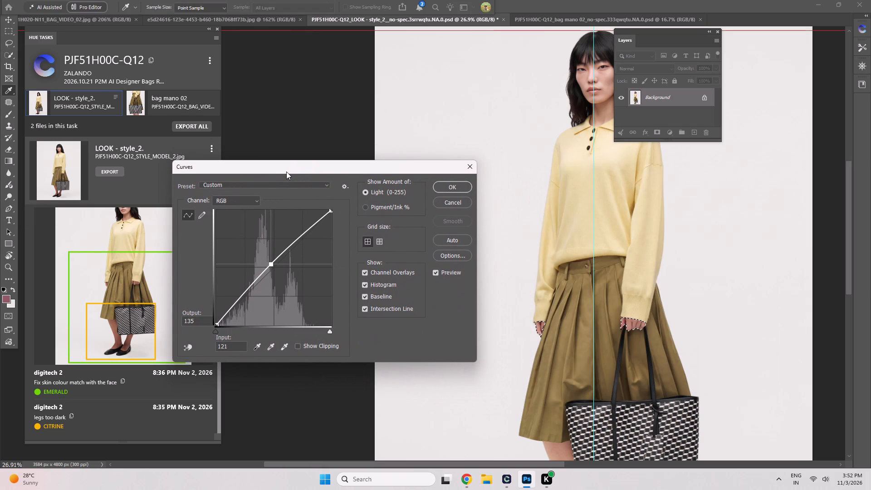
pyautogui.hotkey('ctrl', 'd')
pyautogui.press('Return')
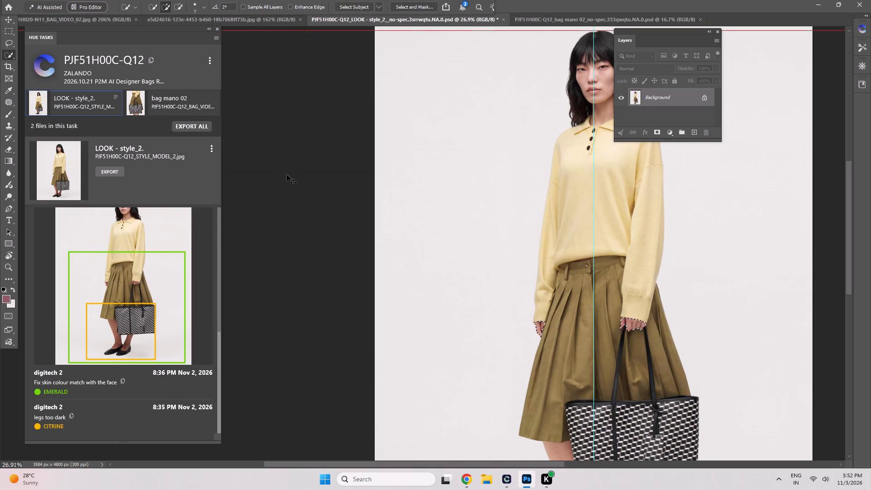
pyautogui.hotkey('ctrl', 'd')
# Examine the whole figure in LOOK - style_2, comparing the skin tone of hands and legs with the face.
pyautogui.press('space')
pyautogui.press('space')
pyautogui.press('space')
pyautogui.press('space')
pyautogui.press('space')
pyautogui.press('space')
pyautogui.press('space')
pyautogui.press('space')
pyautogui.press('space')
pyautogui.press('space')
pyautogui.press('space')
pyautogui.press('space')
pyautogui.press('space')
pyautogui.press('space')
pyautogui.press('space')
pyautogui.press('space')
pyautogui.press('space')
pyautogui.press('space')
pyautogui.press('space')
pyautogui.press('space')
pyautogui.scroll(-3, 314, 208)
pyautogui.moveTo(438, 257); pyautogui.dragTo(401, 182)
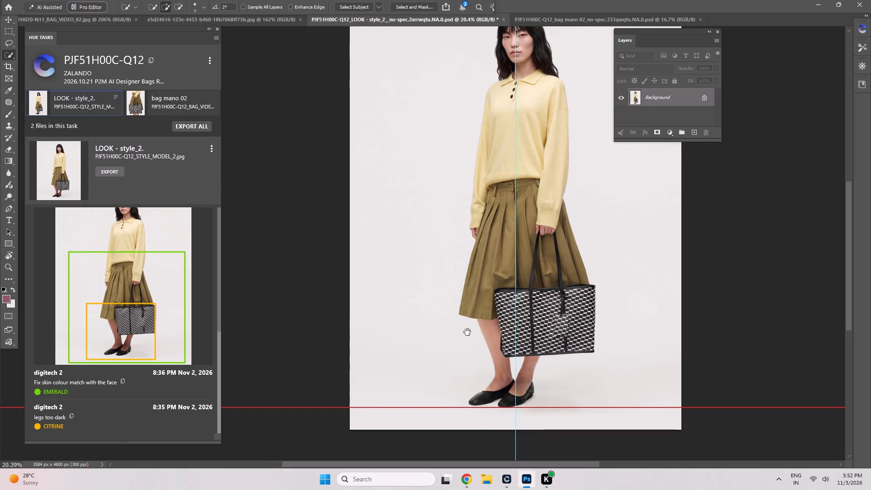
# Show bag mano 02 and patch the skin crease on the index finger with clean skin from lower on the finger.
pyautogui.click(151, 104)
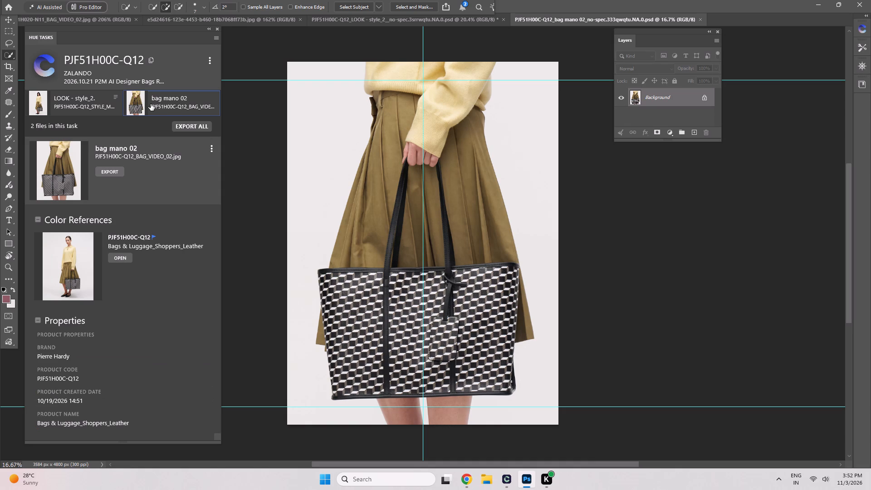
pyautogui.scroll(-4, 151, 124)
pyautogui.scroll(2, 362, 202)
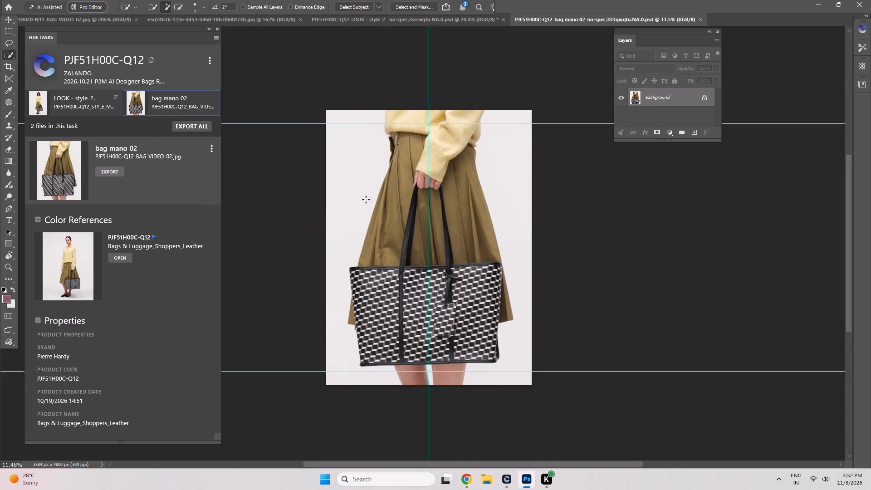
pyautogui.scroll(20, 366, 200)
pyautogui.scroll(6, 366, 200)
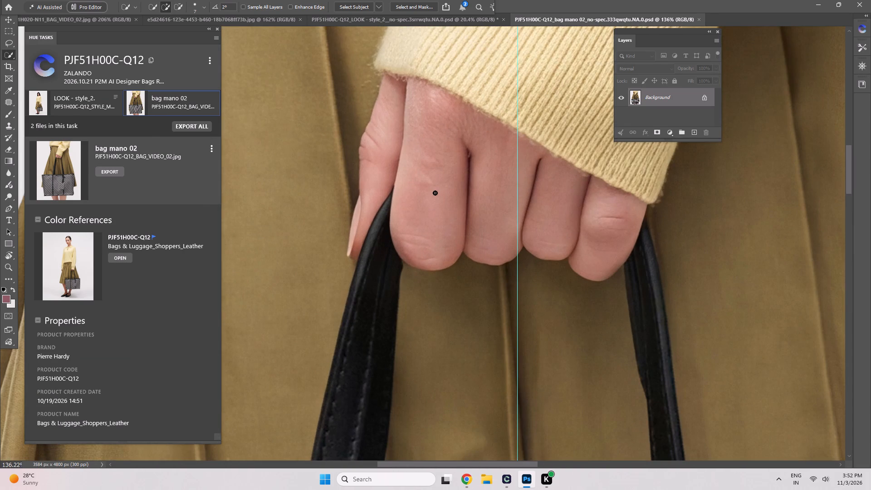
pyautogui.press('j')
pyautogui.moveTo(420, 153); pyautogui.dragTo(416, 188)
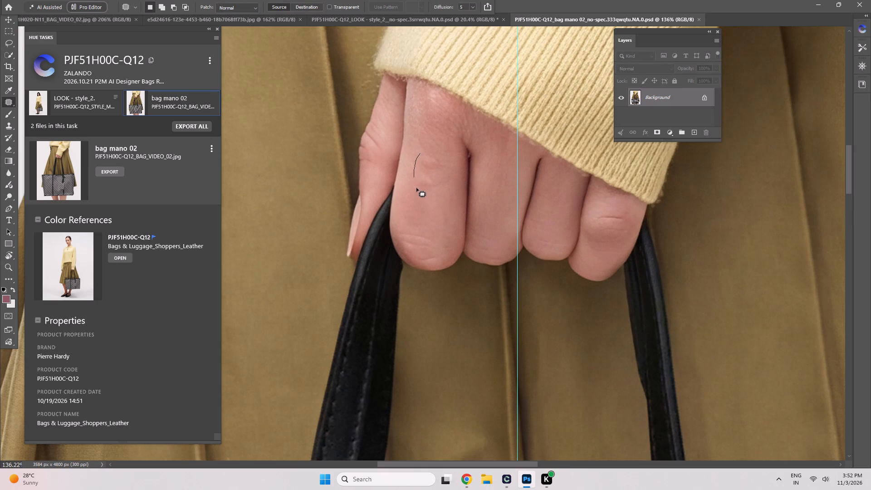
pyautogui.moveTo(416, 188); pyautogui.dragTo(426, 157)
pyautogui.moveTo(433, 178); pyautogui.dragTo(435, 196)
pyautogui.moveTo(435, 196); pyautogui.dragTo(440, 218)
pyautogui.click(440, 218)
pyautogui.scroll(-5, 421, 195)
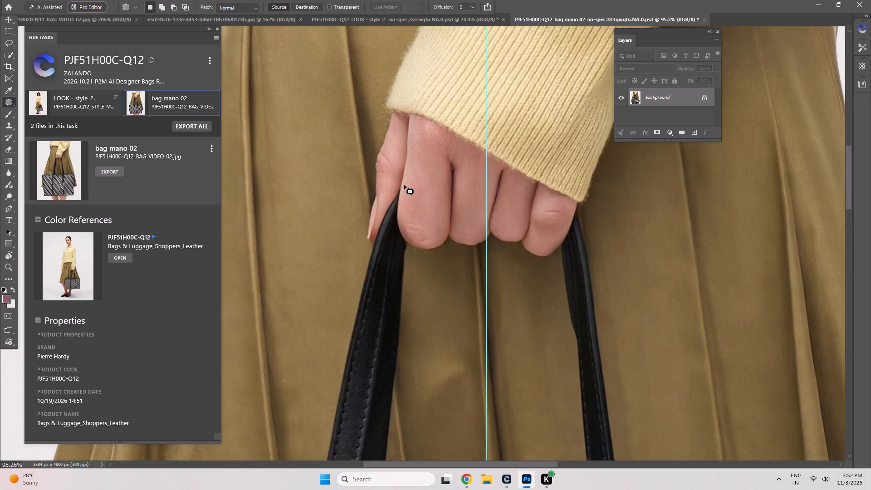
# Examine LOOK - style_2 against its reviewer notes on leg and skin colour, comparing it with bag mano 02.
pyautogui.scroll(-3, 404, 185)
pyautogui.click(85, 103)
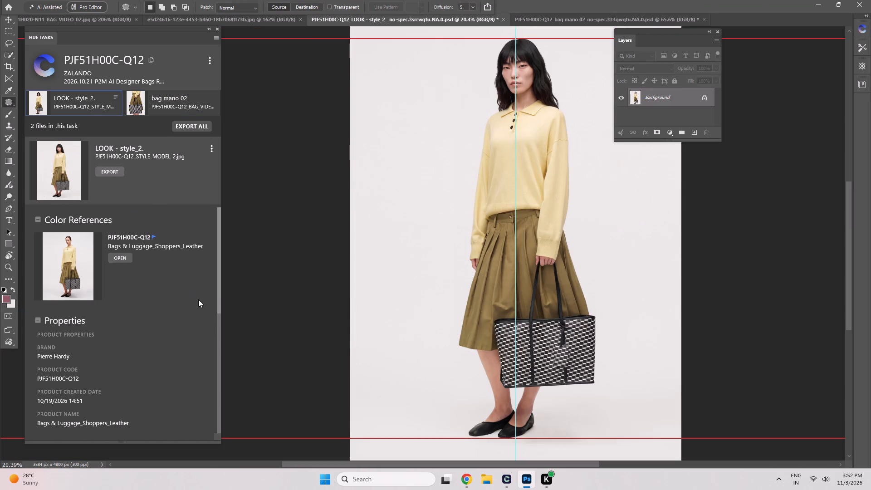
pyautogui.moveTo(220, 288); pyautogui.dragTo(225, 415)
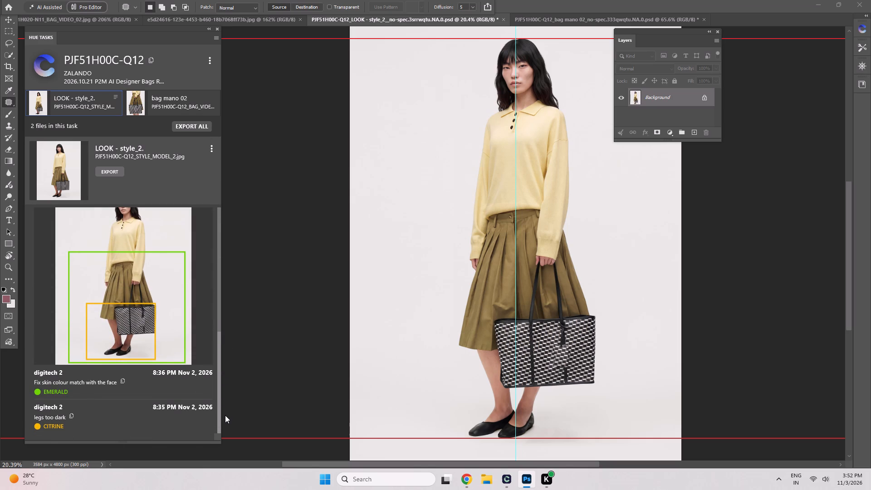
pyautogui.moveTo(225, 415); pyautogui.dragTo(225, 420)
pyautogui.scroll(6, 527, 316)
pyautogui.press('space')
pyautogui.press('space')
pyautogui.press('space')
pyautogui.press('space')
pyautogui.press('space')
pyautogui.press('space')
pyautogui.press('space')
pyautogui.press('space')
pyautogui.press('space')
pyautogui.press('space')
pyautogui.press('space')
pyautogui.press('space')
pyautogui.press('space')
pyautogui.press('space')
pyautogui.press('space')
pyautogui.press('space')
pyautogui.press('space')
pyautogui.press('space')
pyautogui.press('space')
pyautogui.press('space')
pyautogui.moveTo(485, 375); pyautogui.dragTo(474, 240)
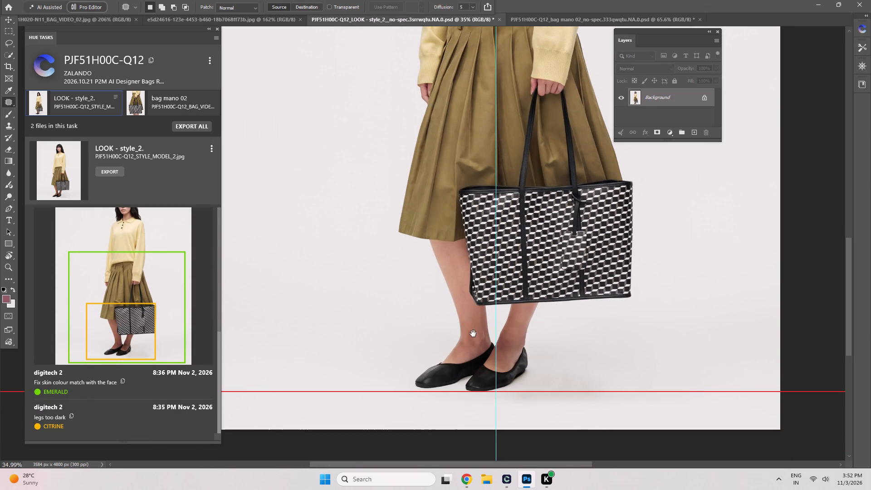
pyautogui.scroll(-16, 457, 319)
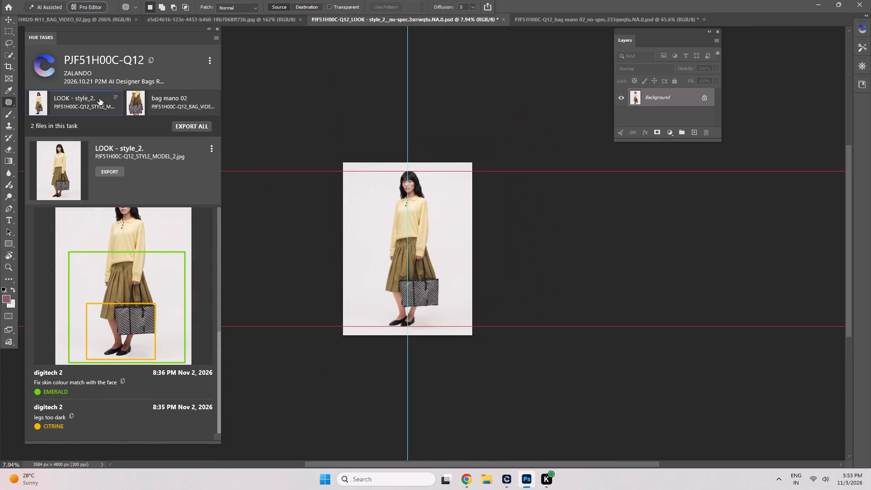
pyautogui.click(173, 100)
pyautogui.click(87, 103)
pyautogui.scroll(-3, 146, 146)
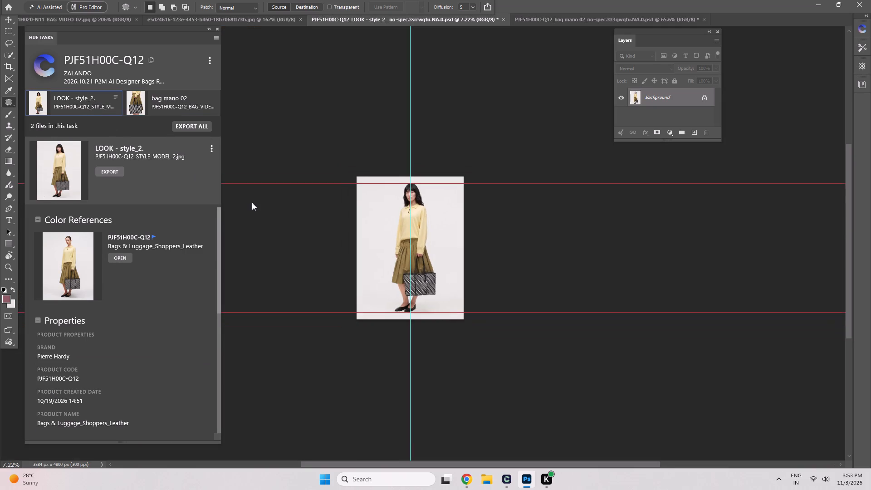
# Export both images of the PJF51H00C-Q12 task and upload them.
pyautogui.click(194, 124)
pyautogui.click(177, 221)
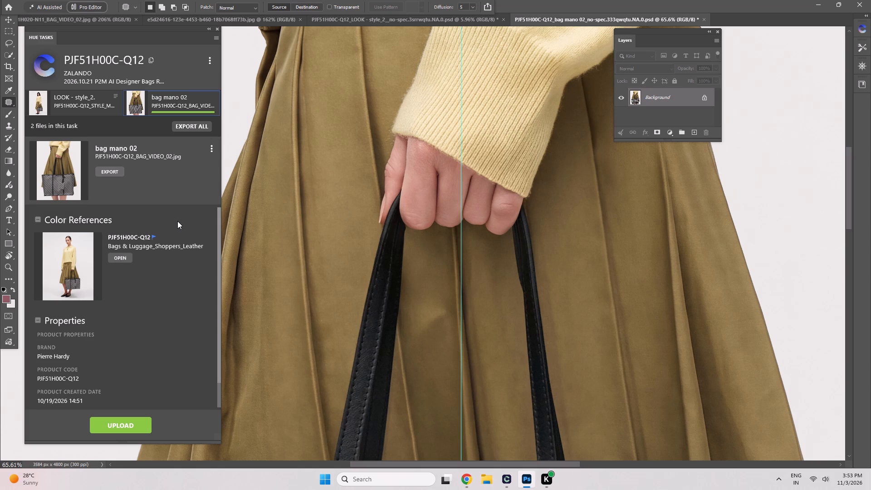
pyautogui.click(145, 431)
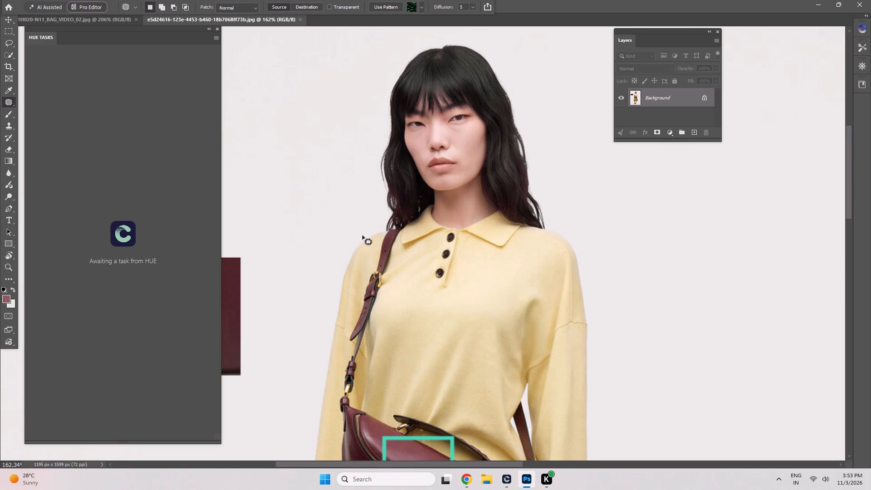
# Close the leftover e5d24616 reference JPG and the BAG_VIDEO_02 JPG, keeping the T0751H0SE-G11 images open.
pyautogui.click(301, 16)
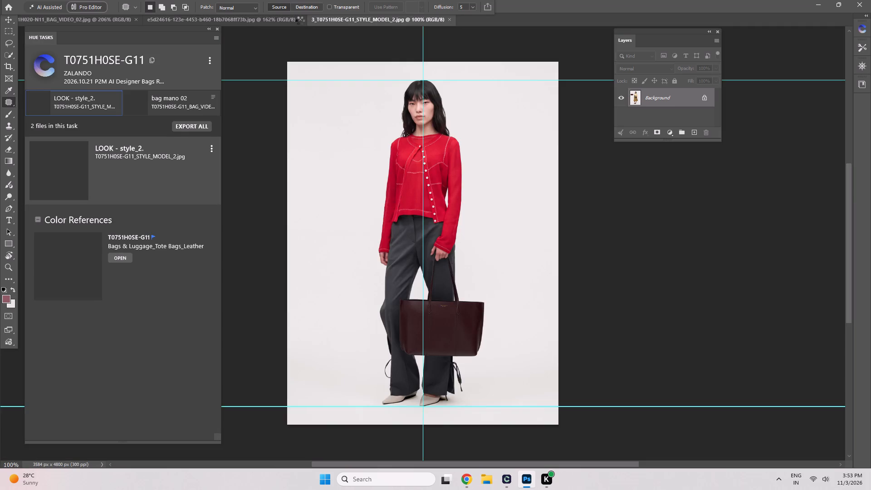
pyautogui.click(300, 19)
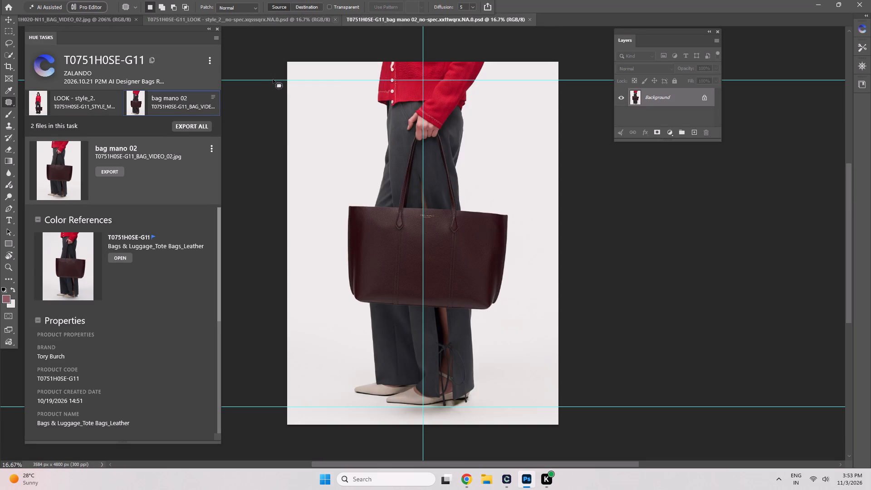
pyautogui.click(137, 19)
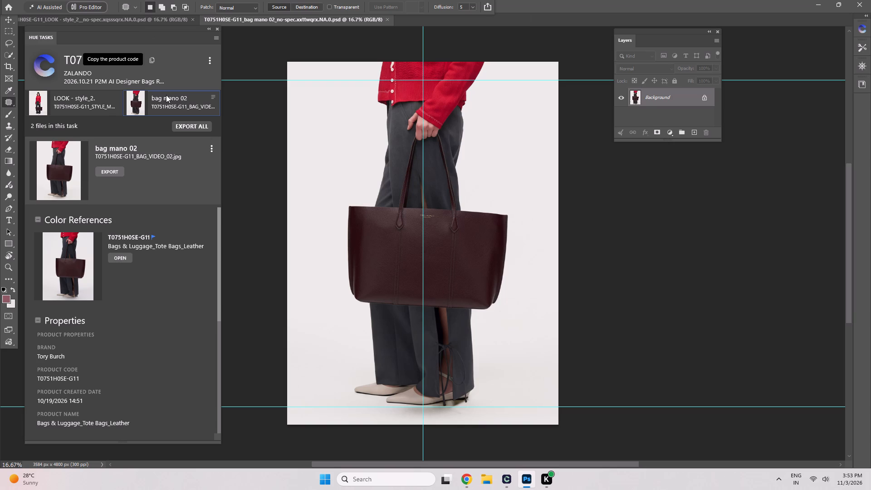
# Following the bag mano 02 note, clone red knit over the white strip above the cardigan's top visible button with a 40 px brush.
pyautogui.click(108, 102)
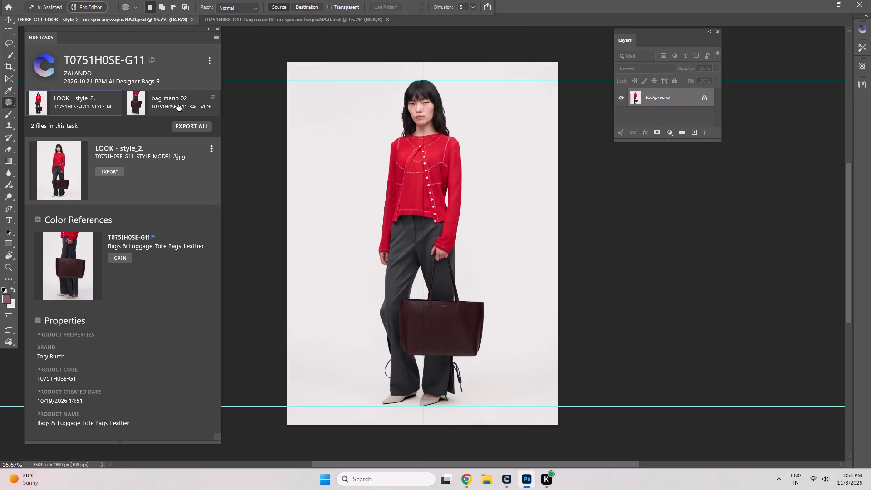
pyautogui.click(178, 104)
pyautogui.moveTo(218, 255); pyautogui.dragTo(218, 362)
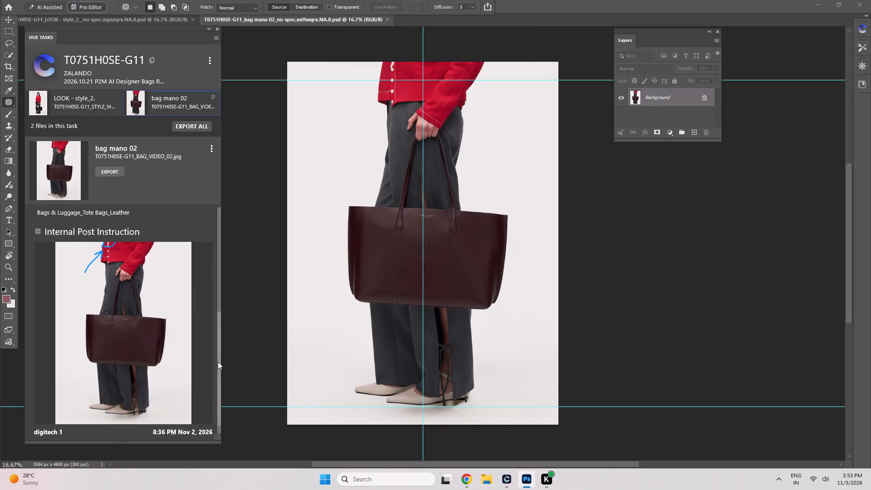
pyautogui.moveTo(218, 362); pyautogui.dragTo(210, 451)
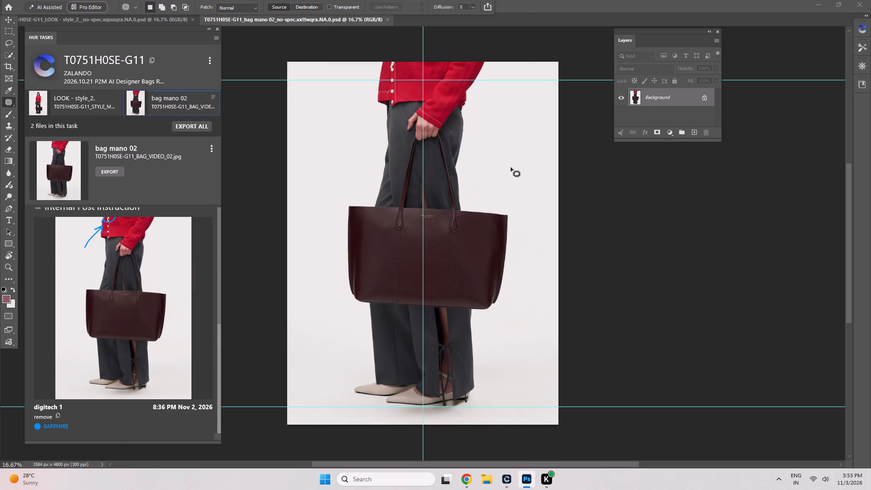
pyautogui.scroll(16, 457, 138)
pyautogui.press('space')
pyautogui.press('space')
pyautogui.press('space')
pyautogui.press('space')
pyautogui.press('space')
pyautogui.press('space')
pyautogui.press('space')
pyautogui.press('space')
pyautogui.press('space')
pyautogui.press('space')
pyautogui.press('space')
pyautogui.press('space')
pyautogui.press('space')
pyautogui.press('space')
pyautogui.press('space')
pyautogui.press('space')
pyautogui.press('space')
pyautogui.press('space')
pyautogui.press('space')
pyautogui.press('space')
pyautogui.moveTo(337, 98); pyautogui.dragTo(372, 312)
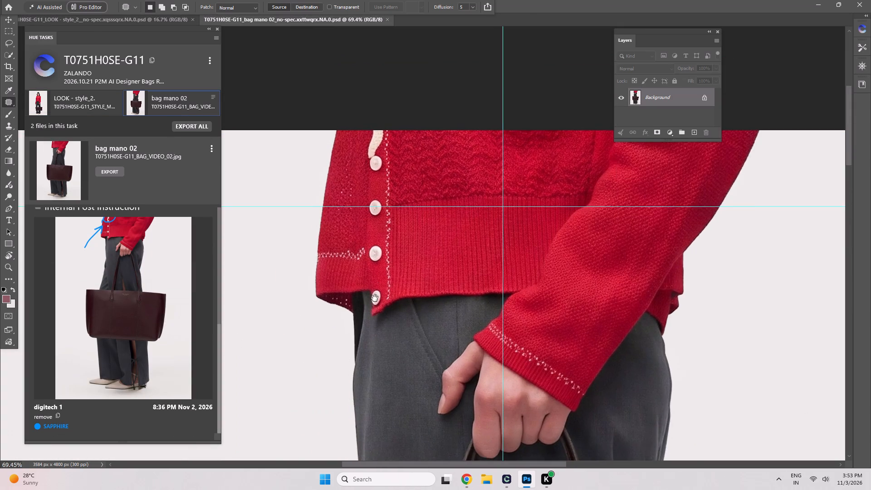
pyautogui.scroll(8, 379, 221)
pyautogui.moveTo(368, 143); pyautogui.dragTo(366, 243)
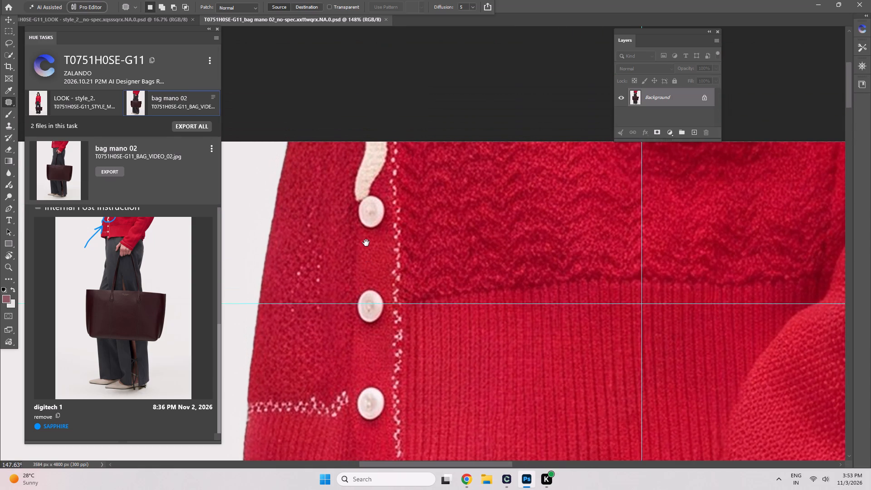
pyautogui.moveTo(366, 243); pyautogui.dragTo(373, 262)
pyautogui.press('s')
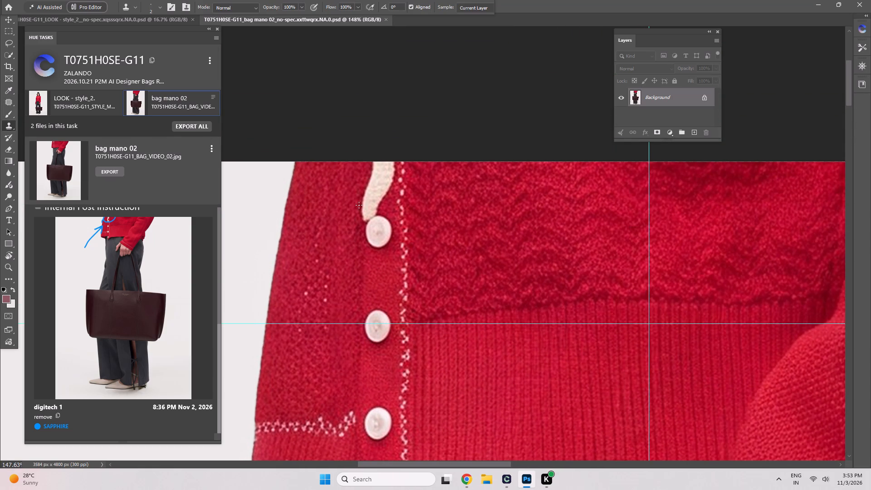
pyautogui.press(']')
pyautogui.press(']')
pyautogui.press(']')
pyautogui.press(']')
pyautogui.press(']')
pyautogui.press(']')
pyautogui.press(']')
pyautogui.press(']')
pyautogui.press(']')
pyautogui.press(']')
pyautogui.press(']')
pyautogui.press(']')
pyautogui.press(']')
pyautogui.press(']')
pyautogui.press(']')
pyautogui.keyDown('alt'); pyautogui.click(347, 170); pyautogui.keyUp('alt')
pyautogui.moveTo(375, 166); pyautogui.dragTo(378, 182)
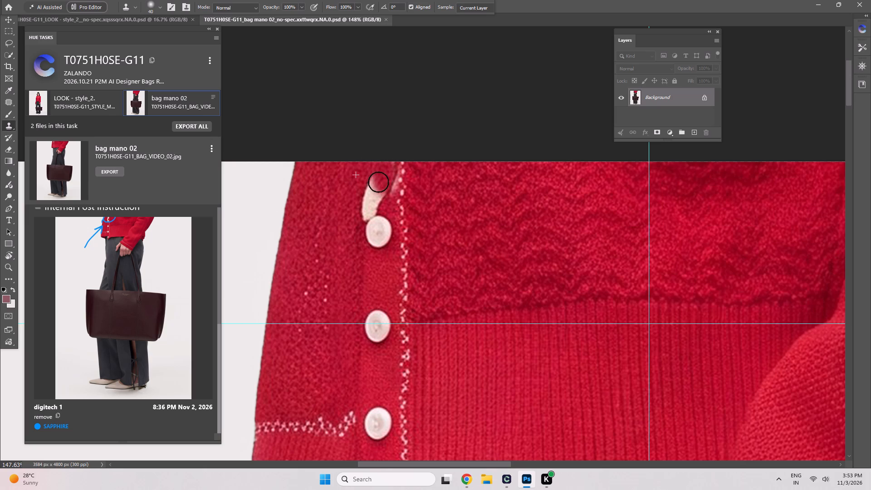
pyautogui.moveTo(378, 182); pyautogui.dragTo(365, 208)
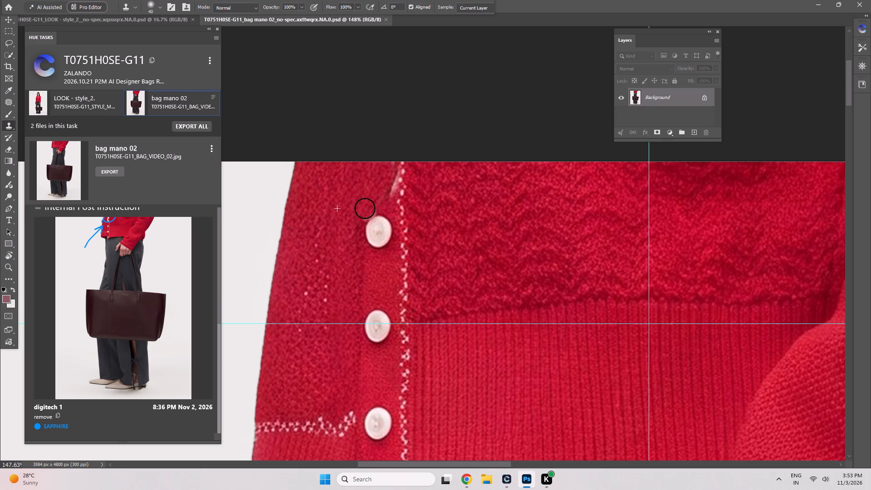
pyautogui.moveTo(365, 208); pyautogui.dragTo(363, 196)
# Clone the cardigan's white edge stitching beside the removed strip and cover the remaining pale smear with red knit.
pyautogui.keyDown('alt'); pyautogui.click(403, 163); pyautogui.keyUp('alt')
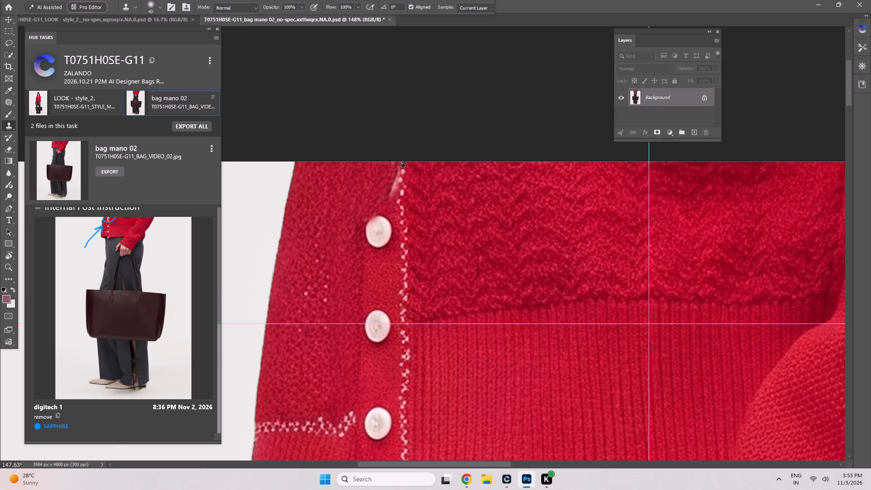
pyautogui.moveTo(401, 164); pyautogui.dragTo(402, 198)
pyautogui.keyDown('alt'); pyautogui.click(369, 170); pyautogui.keyUp('alt')
pyautogui.click(391, 185)
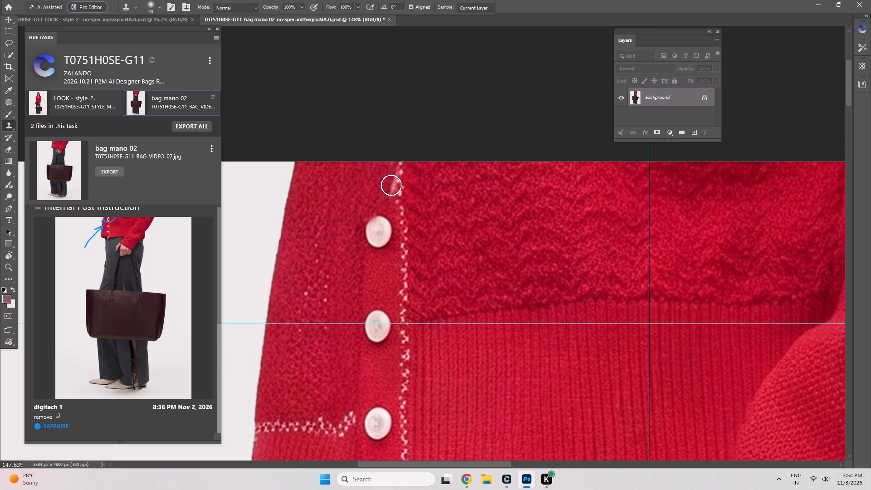
pyautogui.click(390, 179)
pyautogui.click(389, 170)
pyautogui.doubleClick(388, 167)
pyautogui.doubleClick(386, 161)
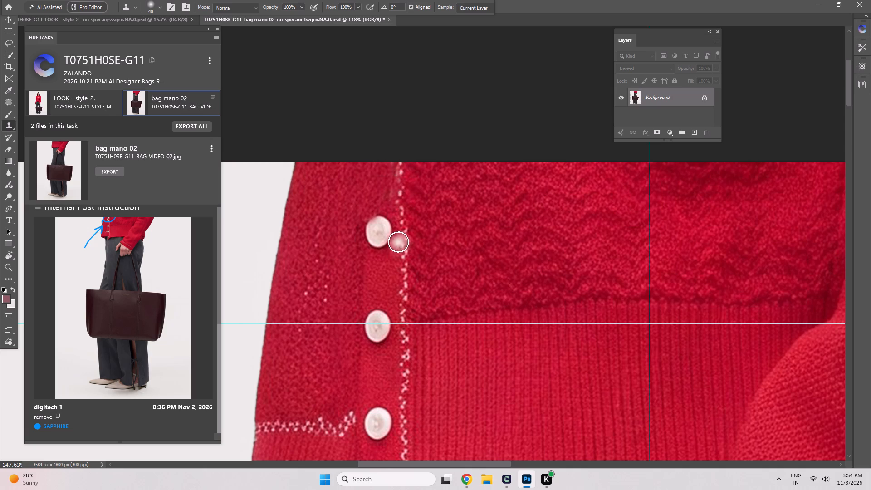
# Clone the upper rim of the top visible button where the white strip met it.
pyautogui.keyDown('alt'); pyautogui.click(376, 225); pyautogui.keyUp('alt')
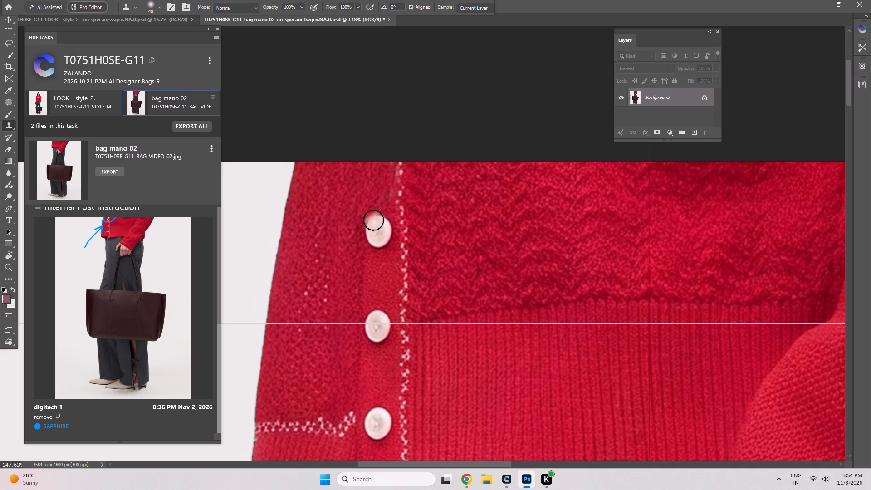
pyautogui.click(374, 222)
# Examine the retouched cardigan in bag mano 02 and compare the cardigan and hands with LOOK - style_2.
pyautogui.scroll(-8, 440, 280)
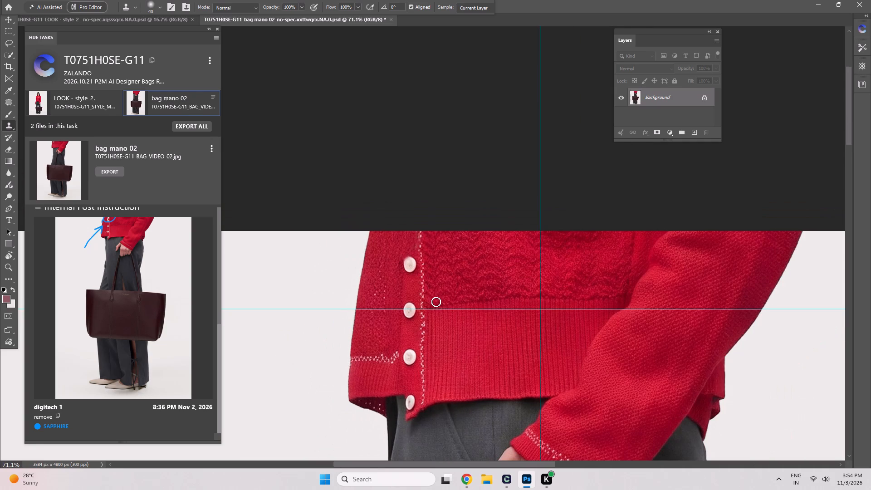
pyautogui.scroll(-3, 473, 300)
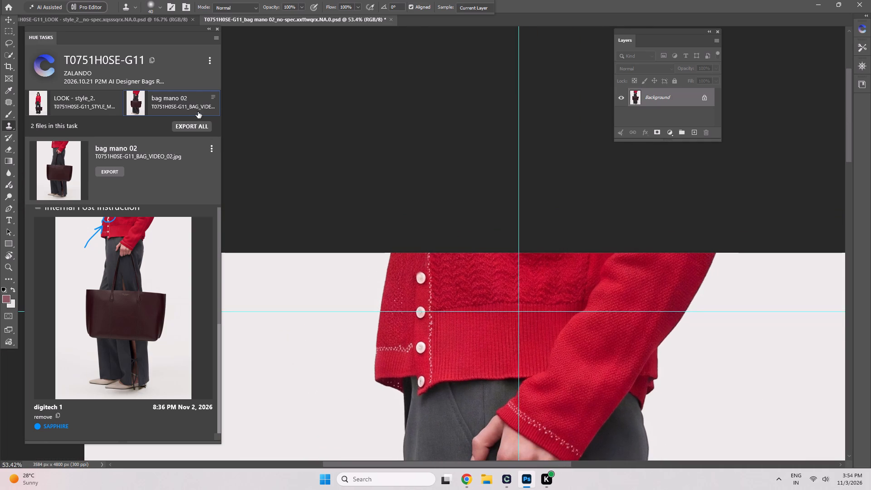
pyautogui.click(96, 93)
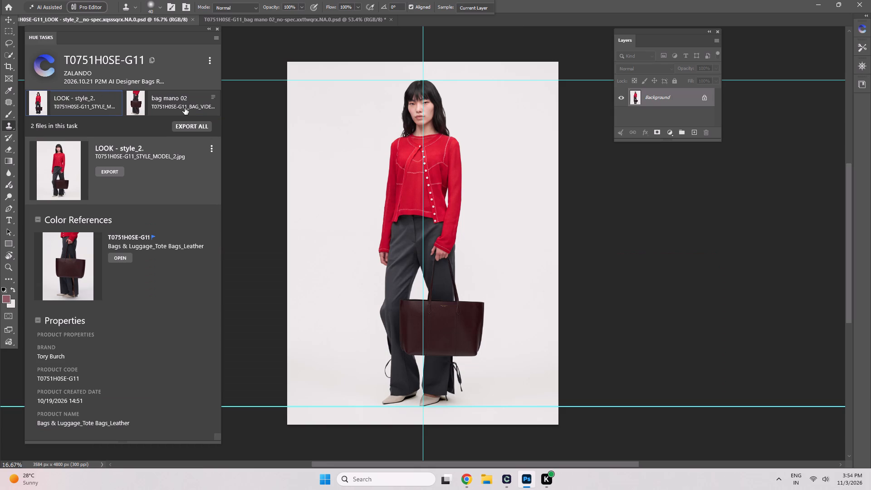
pyautogui.scroll(11, 452, 255)
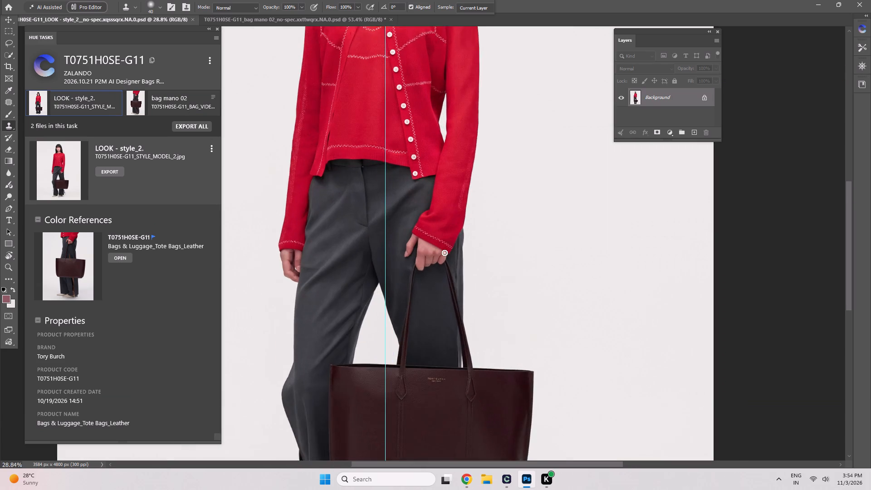
pyautogui.scroll(-6, 445, 253)
pyautogui.press('space')
pyautogui.press('space')
pyautogui.press('space')
pyautogui.press('space')
pyautogui.press('space')
pyautogui.press('space')
pyautogui.press('space')
pyautogui.press('space')
pyautogui.press('space')
pyautogui.press('space')
pyautogui.press('space')
pyautogui.press('space')
pyautogui.press('space')
pyautogui.press('space')
pyautogui.press('space')
pyautogui.press('space')
pyautogui.press('space')
pyautogui.press('space')
pyautogui.press('space')
pyautogui.moveTo(412, 173); pyautogui.dragTo(405, 261)
pyautogui.scroll(4, 405, 261)
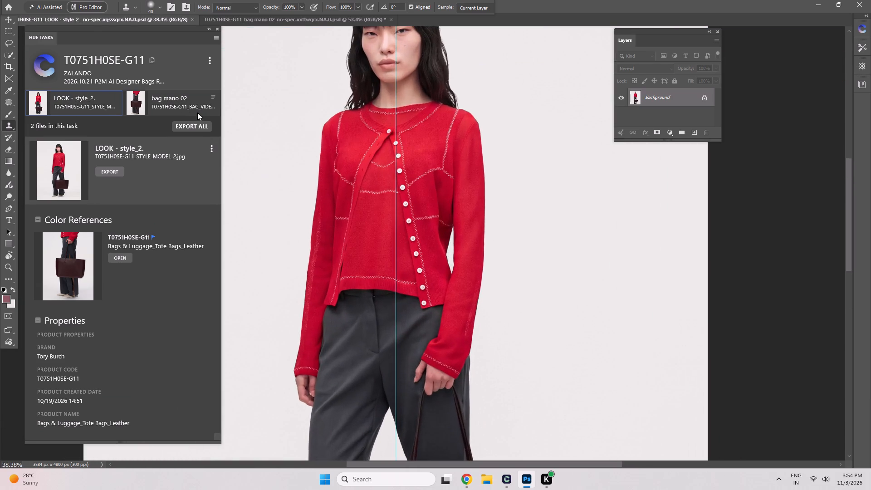
pyautogui.click(197, 113)
pyautogui.click(97, 101)
# Quick-select the bare skin of both hands below the cardigan cuffs in LOOK - style_2.
pyautogui.scroll(9, 307, 386)
pyautogui.press('w')
pyautogui.moveTo(292, 367); pyautogui.dragTo(292, 391)
pyautogui.moveTo(311, 367); pyautogui.dragTo(307, 392)
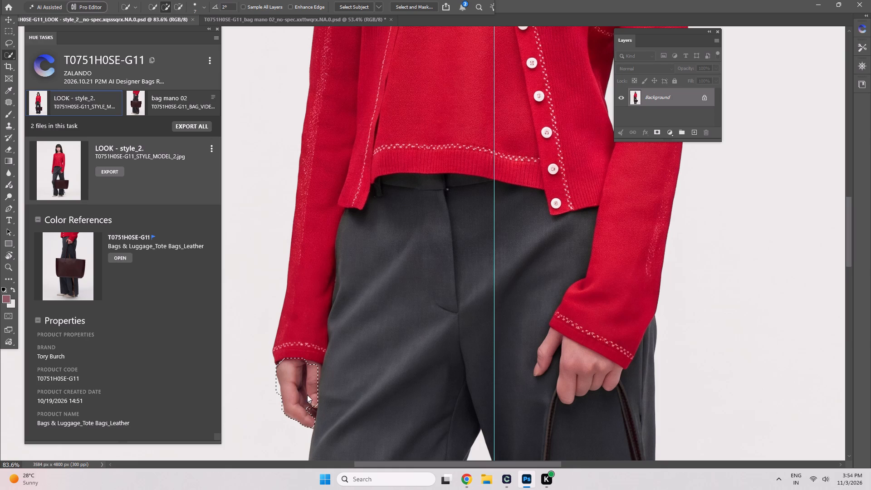
pyautogui.scroll(-8, 463, 384)
pyautogui.scroll(-5, 525, 380)
pyautogui.press('space')
pyautogui.press('space')
pyautogui.press('space')
pyautogui.press('space')
pyautogui.press('space')
pyautogui.moveTo(527, 379); pyautogui.dragTo(507, 298)
pyautogui.moveTo(509, 287); pyautogui.dragTo(504, 294)
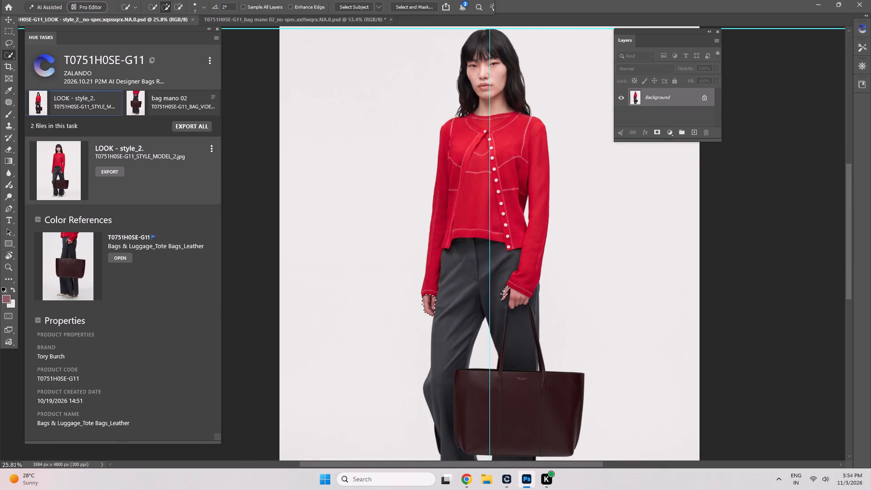
pyautogui.moveTo(504, 294); pyautogui.dragTo(504, 295)
pyautogui.moveTo(511, 293); pyautogui.dragTo(516, 304)
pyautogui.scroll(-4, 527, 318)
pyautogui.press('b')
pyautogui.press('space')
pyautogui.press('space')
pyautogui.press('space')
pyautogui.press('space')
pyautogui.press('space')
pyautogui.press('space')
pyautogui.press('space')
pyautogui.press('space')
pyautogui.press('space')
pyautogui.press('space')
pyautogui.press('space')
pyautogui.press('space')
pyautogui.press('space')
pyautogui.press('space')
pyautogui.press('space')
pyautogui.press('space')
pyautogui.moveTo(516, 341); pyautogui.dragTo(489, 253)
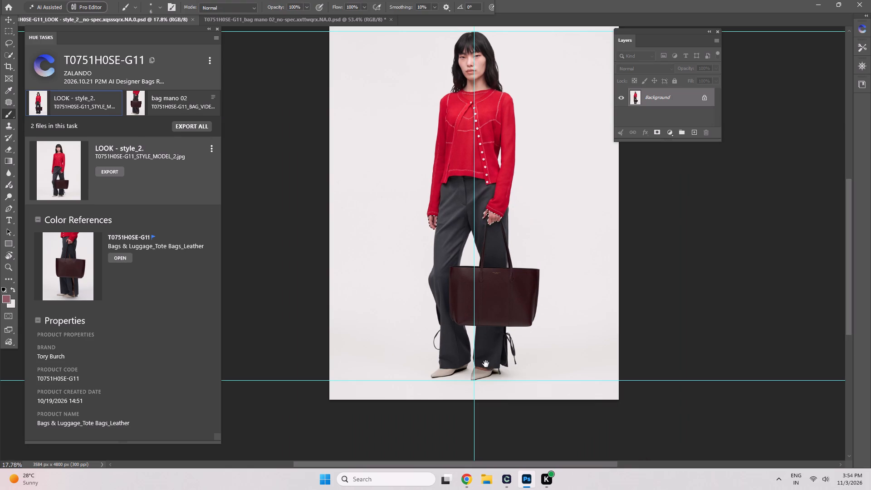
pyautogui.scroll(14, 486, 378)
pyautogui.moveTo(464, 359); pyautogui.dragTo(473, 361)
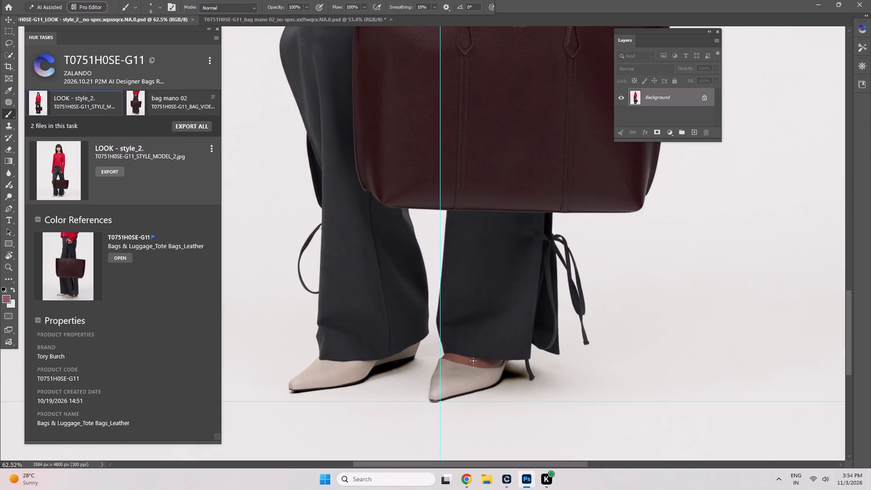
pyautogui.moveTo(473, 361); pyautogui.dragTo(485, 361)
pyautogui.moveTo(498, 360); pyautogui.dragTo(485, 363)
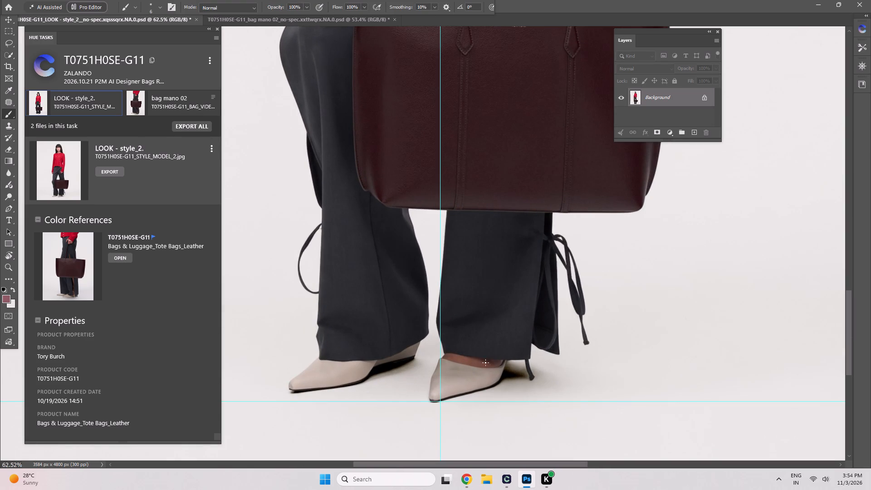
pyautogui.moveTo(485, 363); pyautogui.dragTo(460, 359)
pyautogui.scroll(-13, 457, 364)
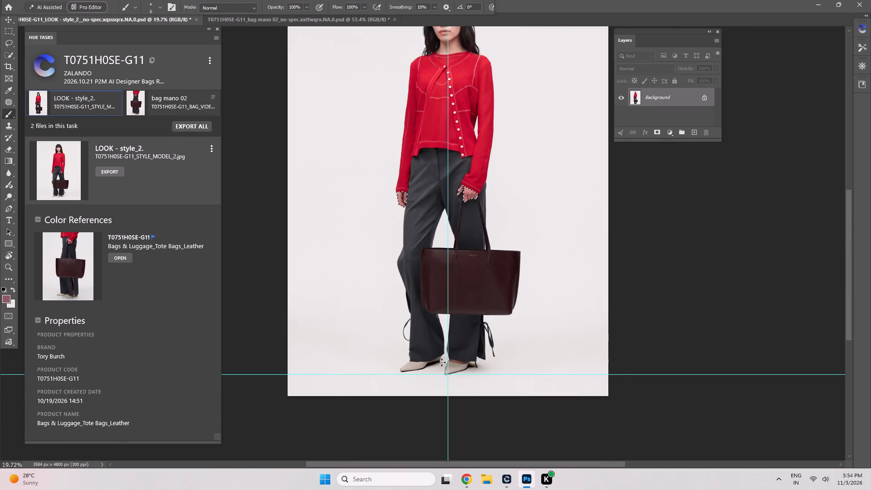
# Add the bare ankle skin between the trouser hem and the front shoe to the hand selection.
pyautogui.scroll(12, 450, 360)
pyautogui.press('w')
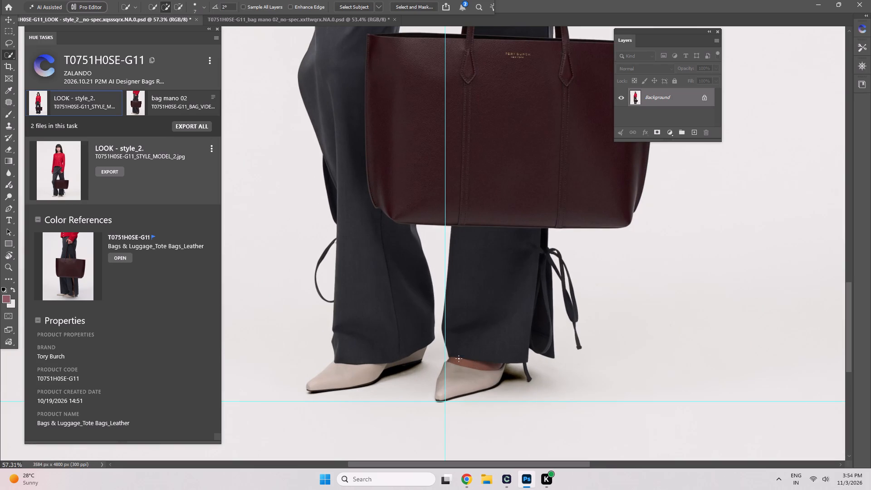
pyautogui.moveTo(459, 358); pyautogui.dragTo(480, 367)
pyautogui.click(504, 365)
pyautogui.moveTo(501, 367); pyautogui.dragTo(475, 366)
pyautogui.moveTo(454, 362); pyautogui.dragTo(450, 362)
pyautogui.moveTo(450, 362); pyautogui.dragTo(447, 363)
# Brighten the selected hand and ankle skin with an RGB Curves point at input 113, output 135, and deselect.
pyautogui.scroll(-9, 475, 372)
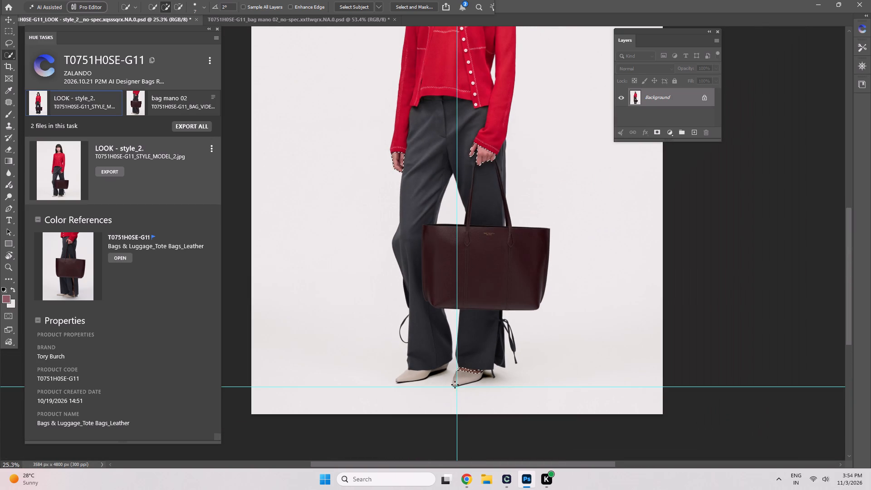
pyautogui.hotkey('ctrl', 'm')
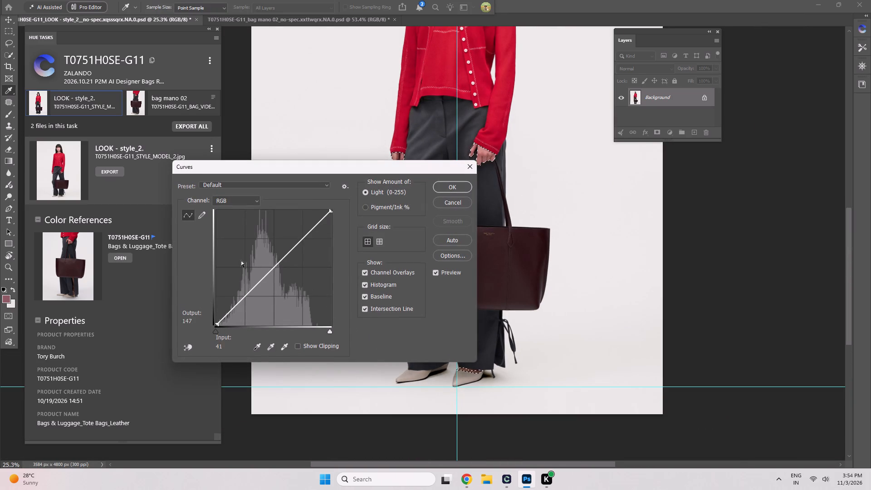
pyautogui.moveTo(271, 267); pyautogui.dragTo(267, 264)
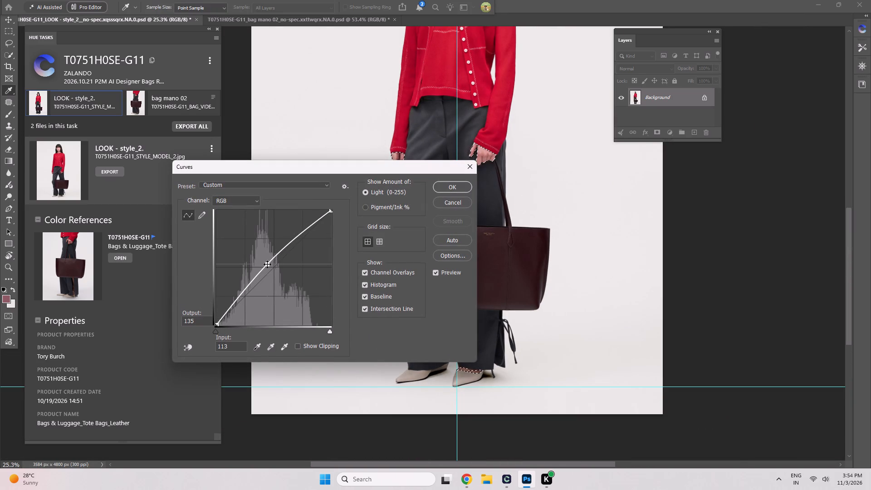
pyautogui.press('Return')
pyautogui.hotkey('ctrl', 'd')
# Examine the skin in LOOK - style_2 and compare the hands with those in bag mano 02.
pyautogui.press('space')
pyautogui.press('space')
pyautogui.press('space')
pyautogui.press('space')
pyautogui.press('space')
pyautogui.press('space')
pyautogui.press('space')
pyautogui.press('space')
pyautogui.press('space')
pyautogui.press('space')
pyautogui.press('space')
pyautogui.press('space')
pyautogui.press('space')
pyautogui.press('space')
pyautogui.press('space')
pyautogui.press('space')
pyautogui.press('space')
pyautogui.press('space')
pyautogui.press('space')
pyautogui.press('space')
pyautogui.scroll(-6, 267, 264)
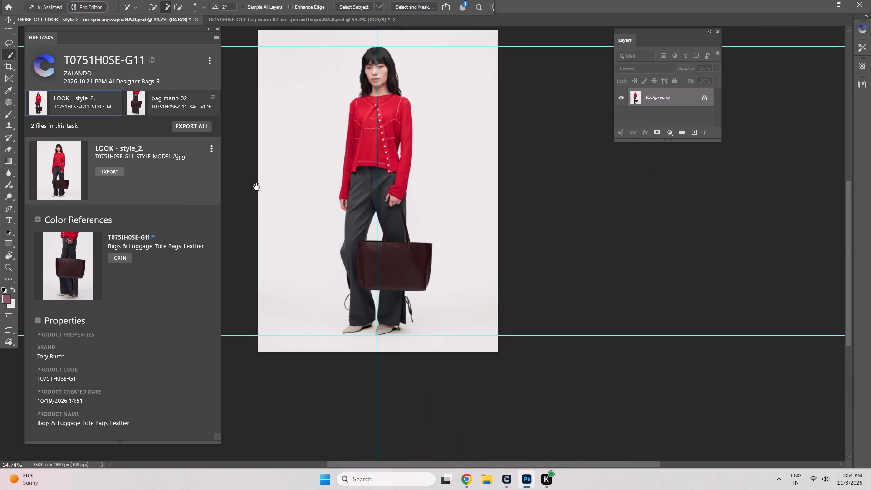
pyautogui.scroll(10, 349, 244)
pyautogui.moveTo(324, 184); pyautogui.dragTo(328, 232)
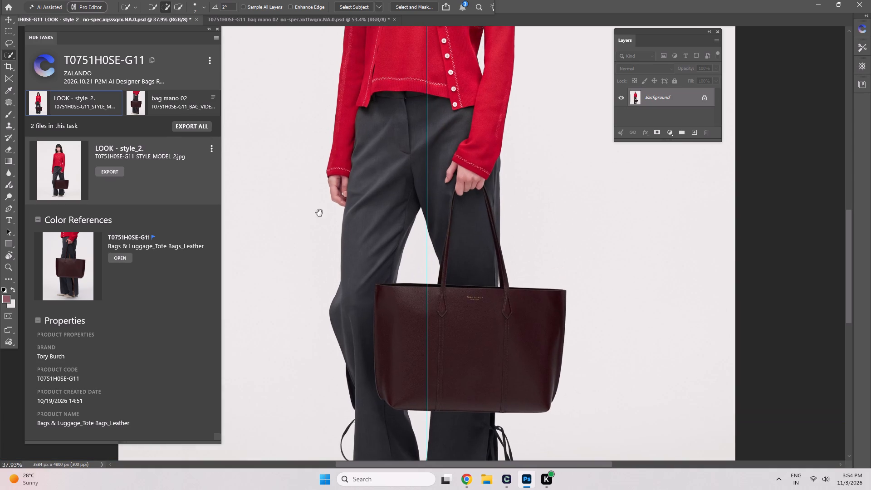
pyautogui.click(185, 105)
pyautogui.click(89, 110)
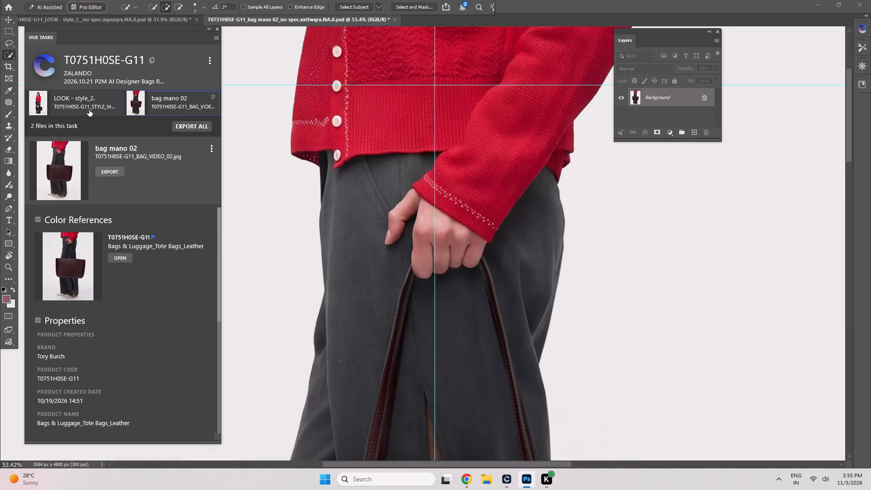
# Quick-select only the bare ankle above the front shoe in LOOK - style_2, subtracting the shoe leather from the selection.
pyautogui.press('space')
pyautogui.press('space')
pyautogui.press('space')
pyautogui.press('space')
pyautogui.press('space')
pyautogui.press('space')
pyautogui.press('space')
pyautogui.press('space')
pyautogui.press('space')
pyautogui.press('space')
pyautogui.press('space')
pyautogui.press('space')
pyautogui.press('space')
pyautogui.press('space')
pyautogui.press('space')
pyautogui.press('space')
pyautogui.press('space')
pyautogui.press('space')
pyautogui.press('space')
pyautogui.press('space')
pyautogui.moveTo(435, 345); pyautogui.dragTo(426, 184)
pyautogui.scroll(7, 440, 328)
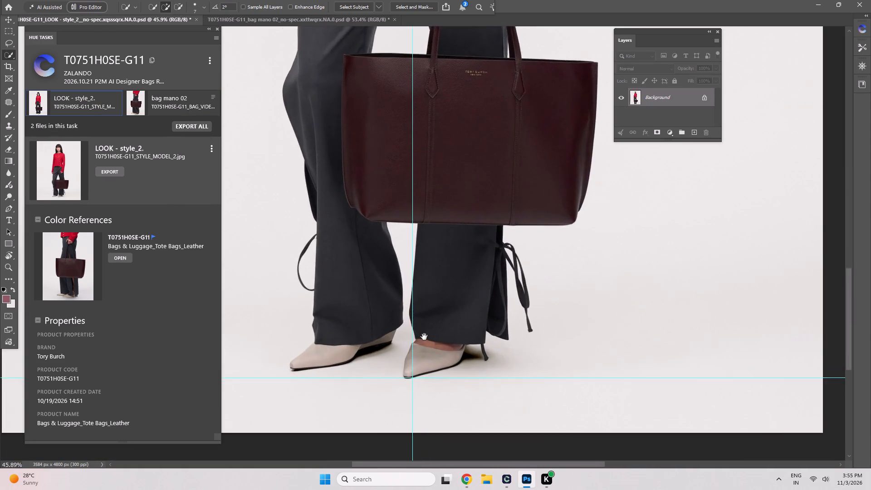
pyautogui.scroll(9, 424, 337)
pyautogui.moveTo(408, 351); pyautogui.dragTo(457, 363)
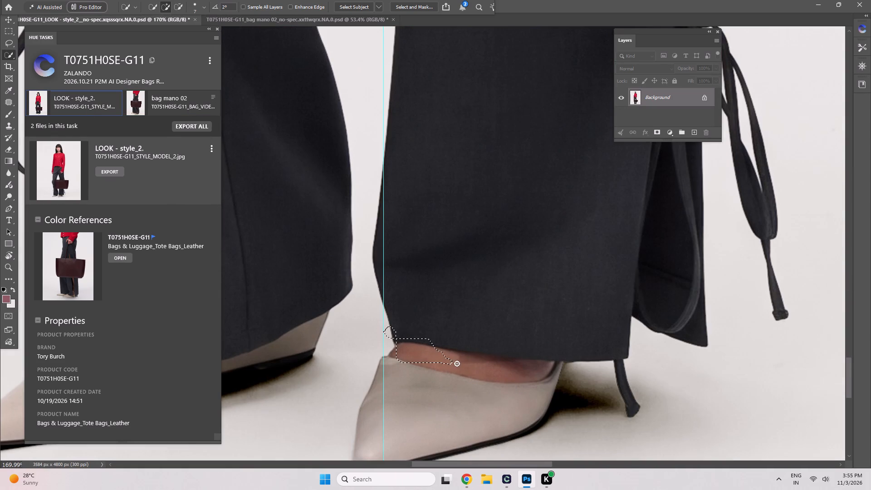
pyautogui.moveTo(457, 363); pyautogui.dragTo(465, 365)
pyautogui.moveTo(419, 360); pyautogui.dragTo(446, 370)
pyautogui.moveTo(471, 367); pyautogui.dragTo(534, 372)
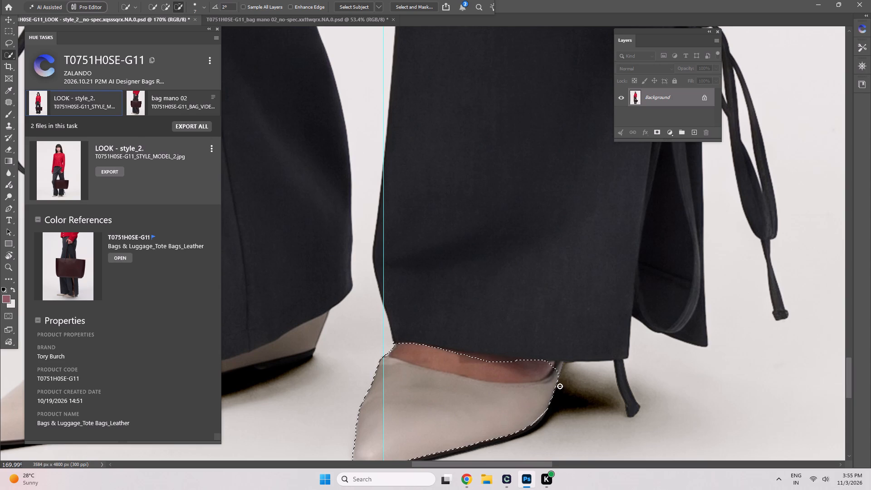
pyautogui.keyDown('alt'); pyautogui.moveTo(561, 373); pyautogui.dragTo(473, 397); pyautogui.keyUp('alt')
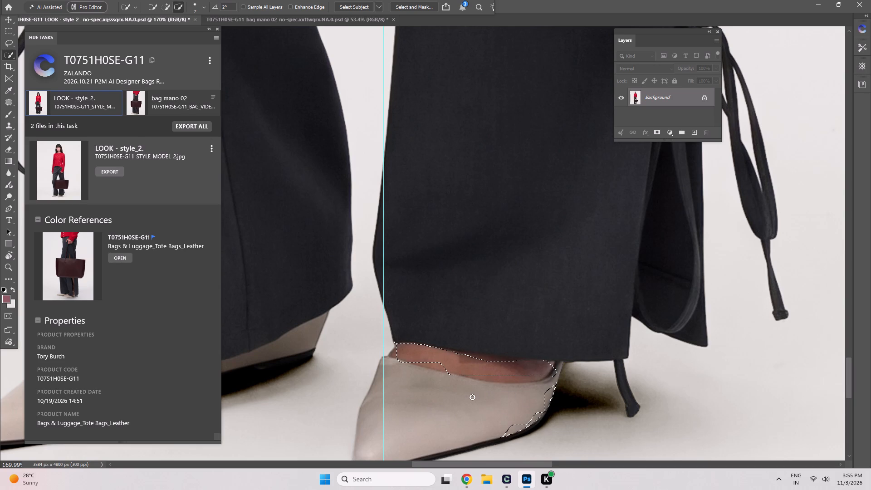
pyautogui.moveTo(475, 355); pyautogui.dragTo(483, 359)
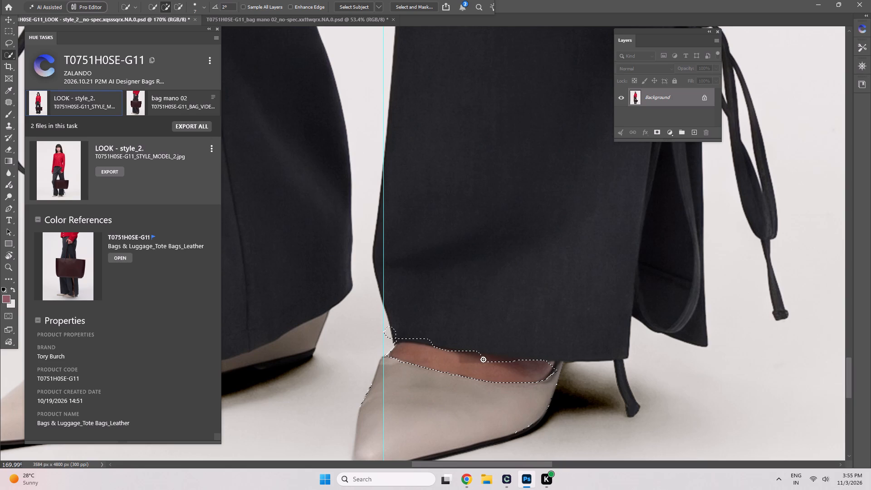
pyautogui.moveTo(483, 359); pyautogui.dragTo(496, 361)
pyautogui.click(553, 364)
# Brighten the selected ankle skin with an RGB Curves point at input 121, output 145, and deselect.
pyautogui.scroll(-4, 573, 368)
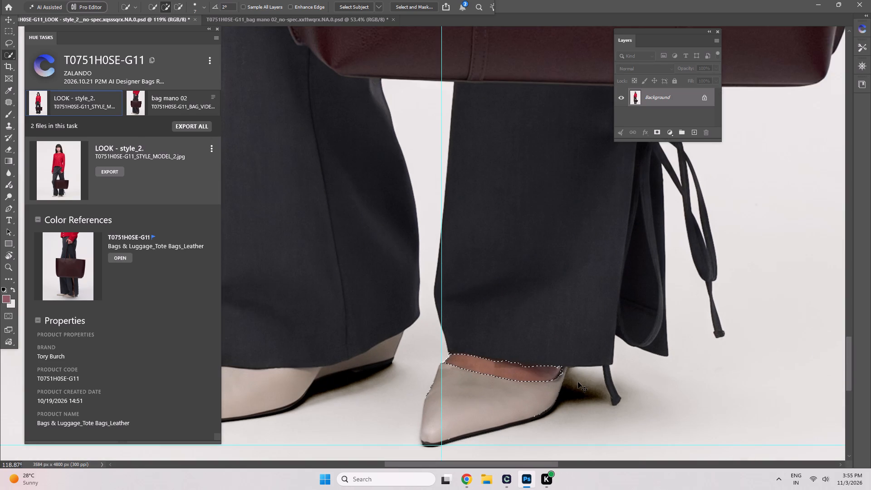
pyautogui.hotkey('ctrl', 'm')
pyautogui.moveTo(275, 266); pyautogui.dragTo(271, 260)
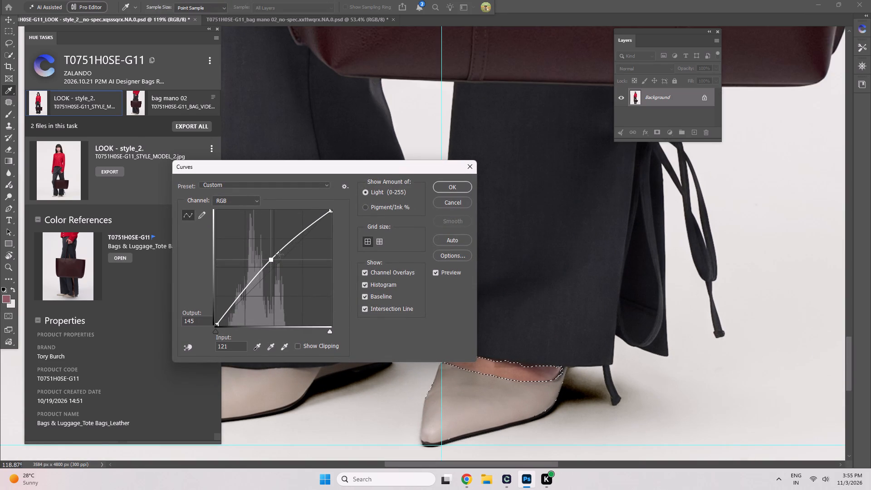
pyautogui.press('Return')
pyautogui.hotkey('ctrl', 'd')
# Examine the full figure in LOOK - style_2 and compare its skin tones with bag mano 02.
pyautogui.scroll(-17, 279, 252)
pyautogui.press('space')
pyautogui.press('space')
pyautogui.press('space')
pyautogui.press('space')
pyautogui.press('space')
pyautogui.press('space')
pyautogui.press('space')
pyautogui.press('space')
pyautogui.press('space')
pyautogui.press('space')
pyautogui.press('space')
pyautogui.press('space')
pyautogui.press('space')
pyautogui.press('space')
pyautogui.press('space')
pyautogui.press('space')
pyautogui.press('space')
pyautogui.press('space')
pyautogui.press('space')
pyautogui.press('space')
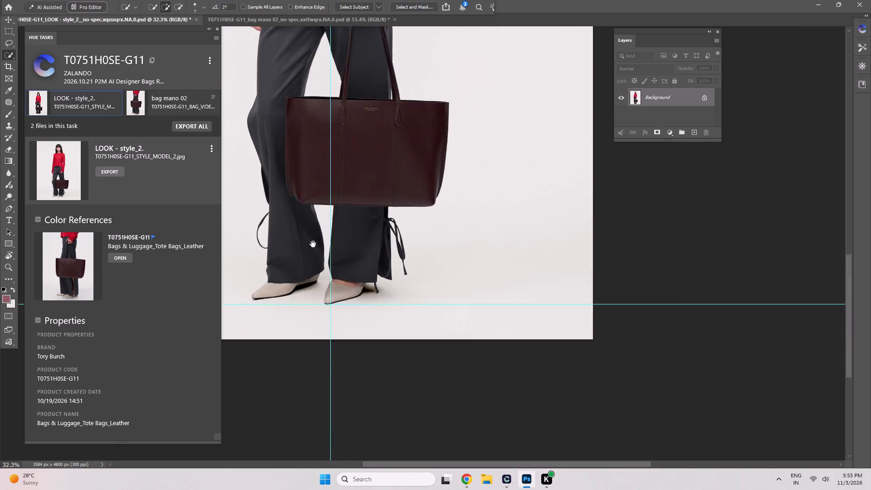
pyautogui.scroll(-4, 313, 244)
pyautogui.moveTo(305, 214); pyautogui.dragTo(313, 272)
pyautogui.moveTo(309, 195); pyautogui.dragTo(329, 286)
pyautogui.click(156, 96)
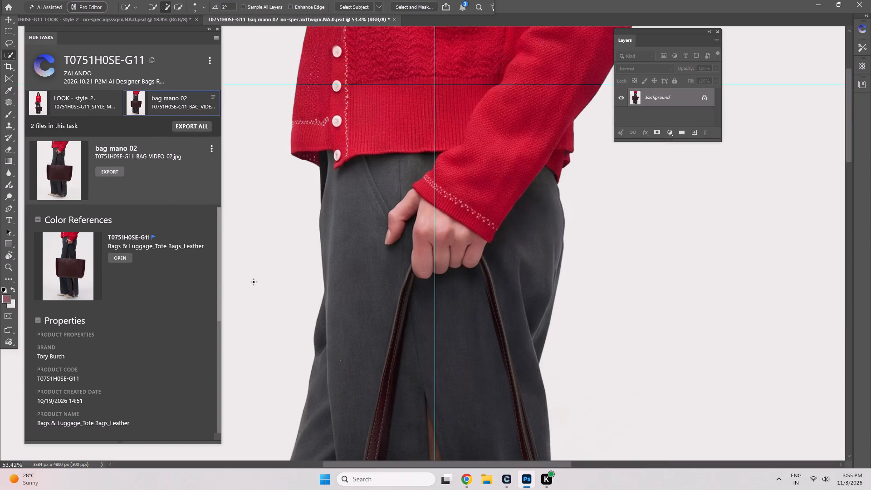
pyautogui.scroll(-11, 369, 245)
pyautogui.press('space')
pyautogui.click(98, 104)
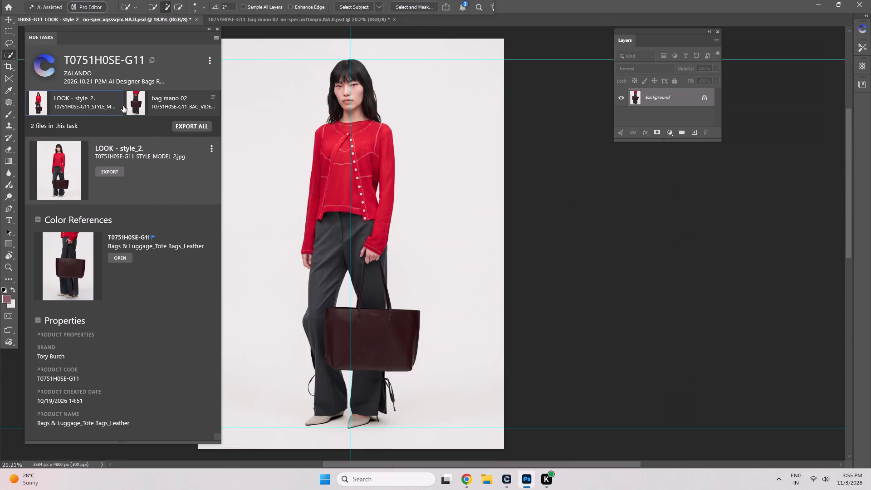
# Examine the leg skin below the tote in bag mano 02, checking it up close and in the full image.
pyautogui.click(179, 106)
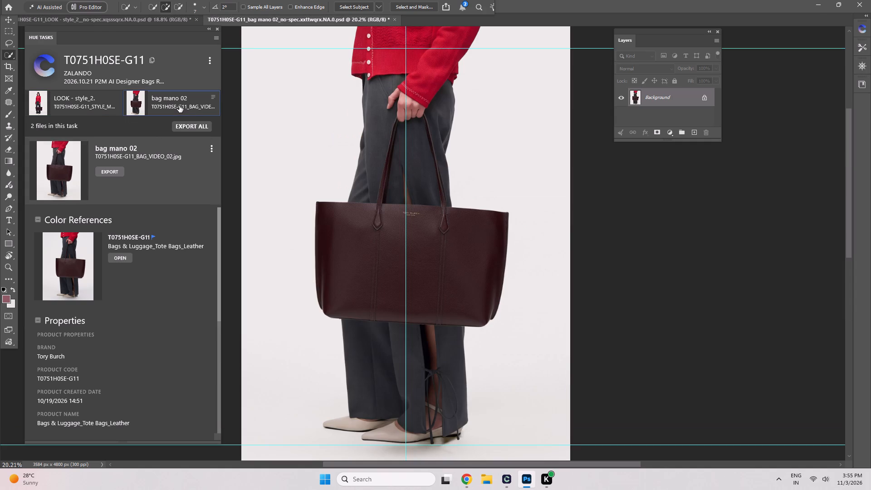
pyautogui.scroll(9, 445, 342)
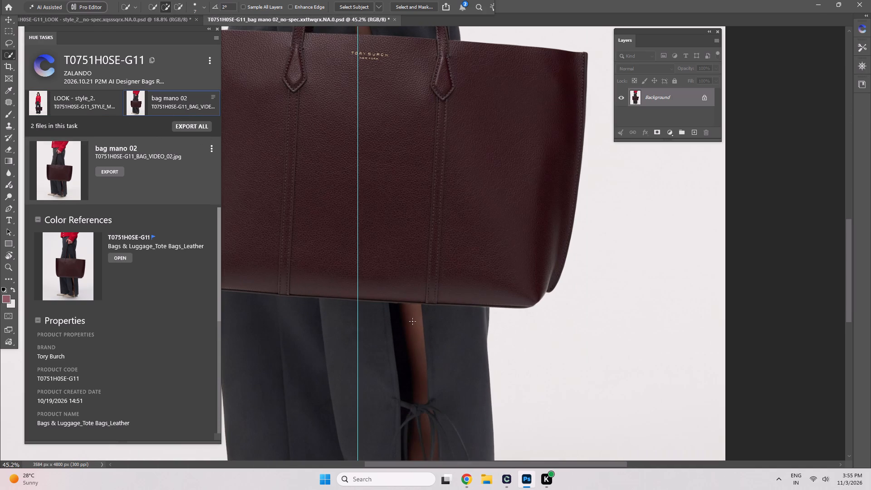
pyautogui.moveTo(412, 316); pyautogui.dragTo(413, 310)
pyautogui.hotkey('ctrl', 'd')
pyautogui.scroll(-19, 416, 318)
pyautogui.press('space')
pyautogui.press('space')
pyautogui.press('space')
pyautogui.press('space')
pyautogui.press('space')
pyautogui.press('space')
pyautogui.press('space')
pyautogui.press('space')
pyautogui.press('space')
pyautogui.press('space')
pyautogui.press('space')
pyautogui.press('space')
pyautogui.press('space')
pyautogui.press('space')
pyautogui.press('space')
pyautogui.press('space')
pyautogui.press('space')
pyautogui.press('space')
pyautogui.press('space')
pyautogui.press('space')
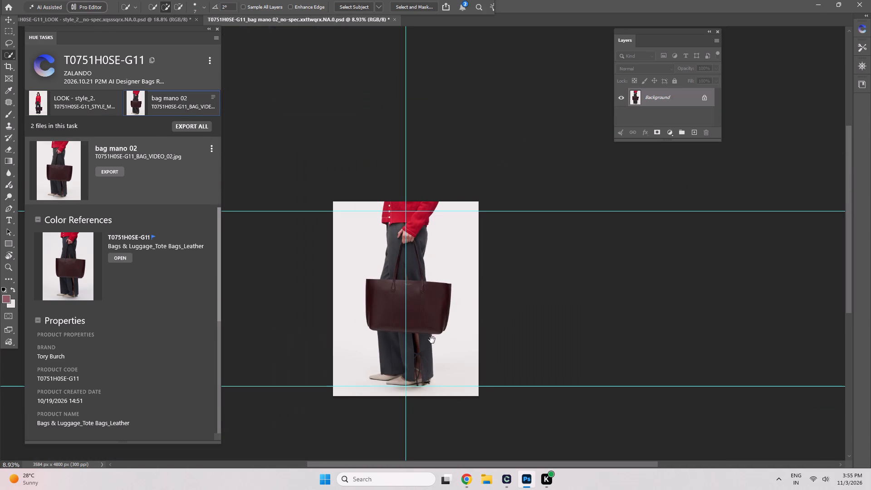
# Export both T0751H0SE-G11 images, STYLE_MODEL_2 and BAG_VIDEO_02, together.
pyautogui.click(191, 127)
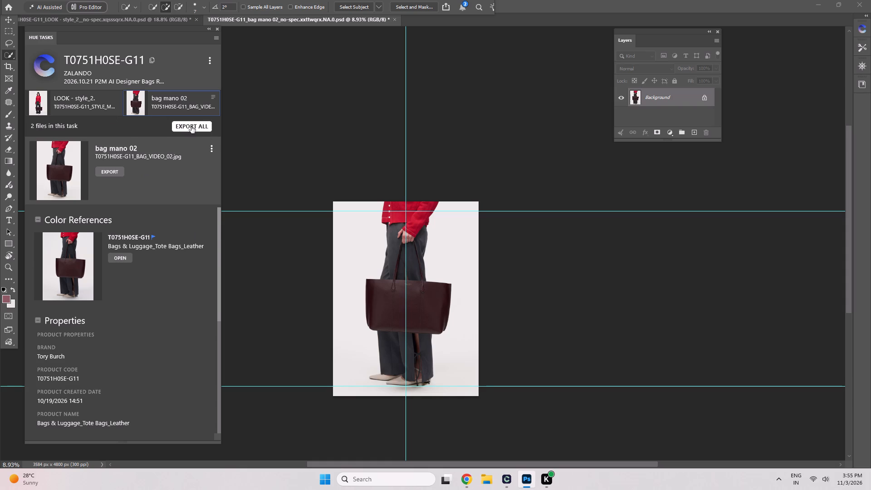
pyautogui.click(165, 225)
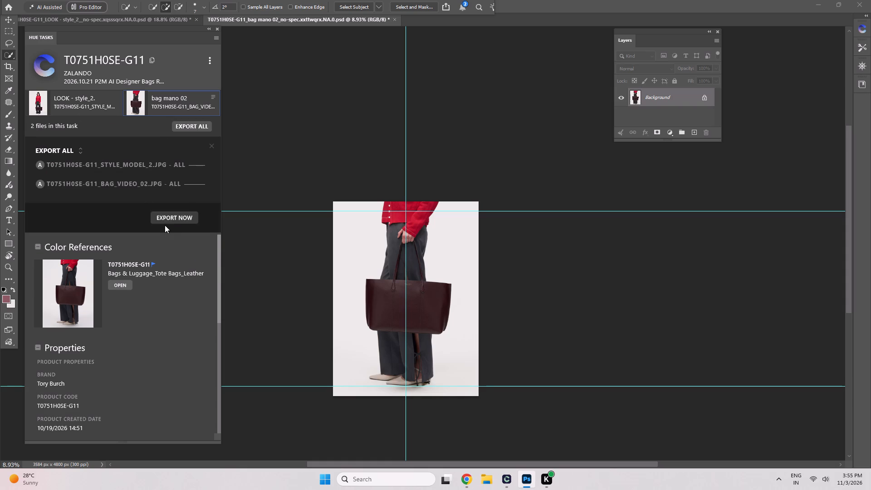
pyautogui.click(167, 218)
pyautogui.click(133, 429)
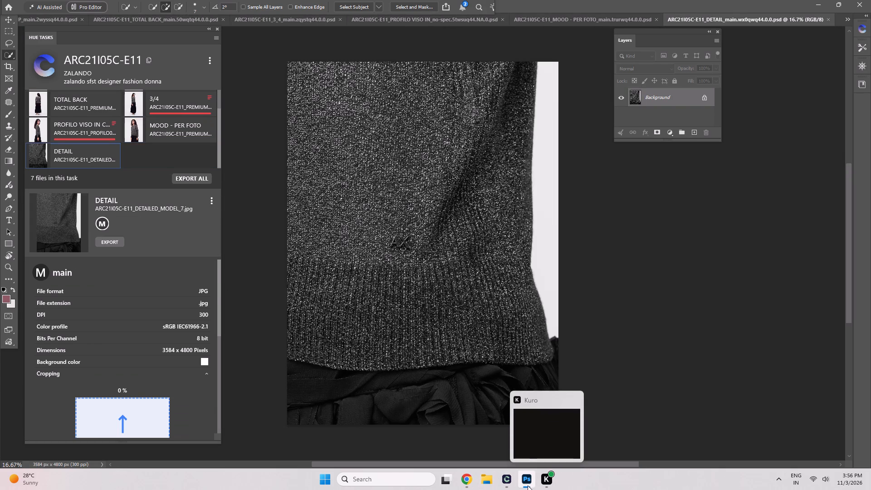
# Switch to Hue's list of assigned tasks.
pyautogui.click(514, 485)
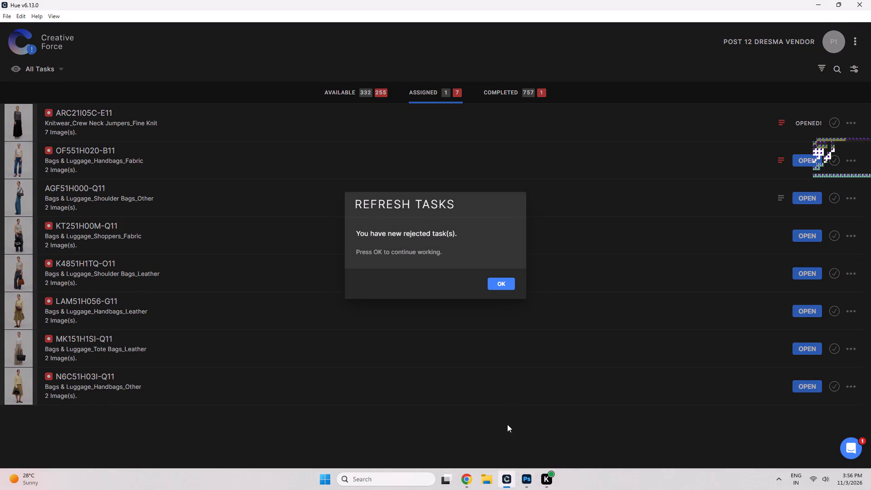